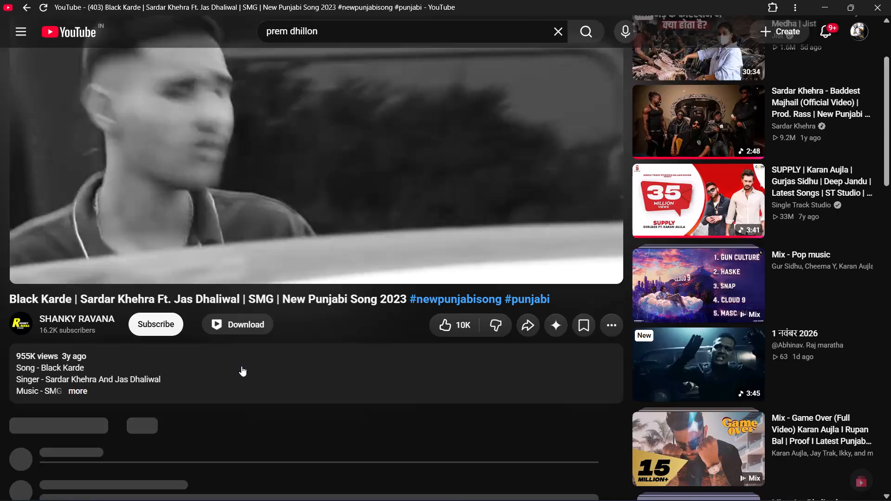
Expand the Black Karde video's description and look through it and the comments below.
{"action": "left_click", "coordinate": [220, 379]}
{"action": "scroll", "coordinate": [216, 380], "scroll_direction": "down", "scroll_amount": 10}
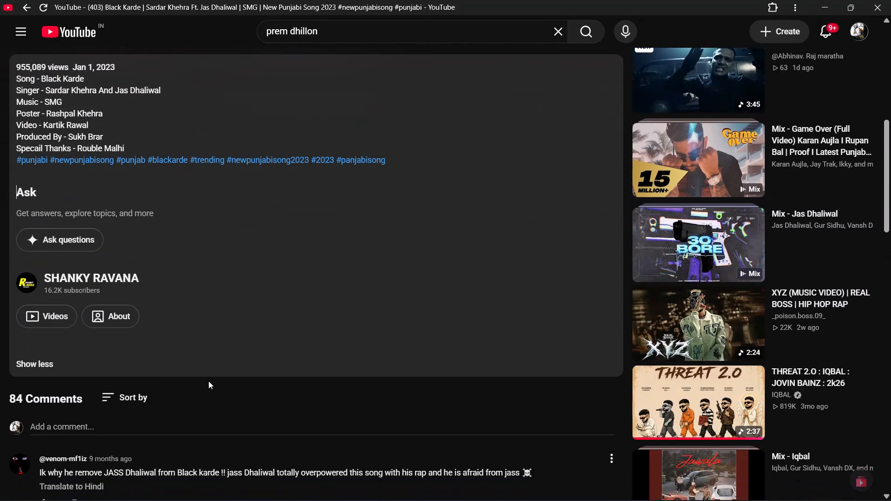
{"action": "scroll", "coordinate": [208, 381], "scroll_direction": "up", "scroll_amount": 12}
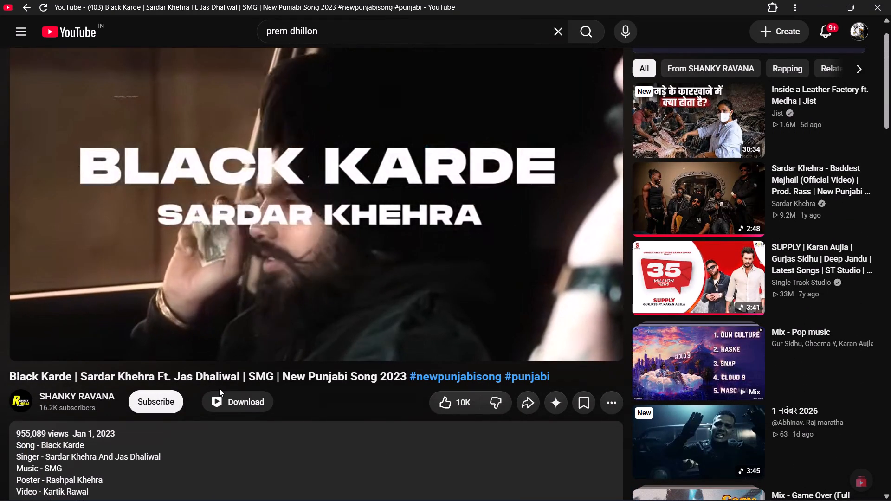
Download the Black Karde video's audio through Flixmate as an MP3 at 320Kbps.
{"action": "left_click", "coordinate": [242, 407]}
{"action": "scroll", "coordinate": [156, 420], "scroll_direction": "down", "scroll_amount": 2}
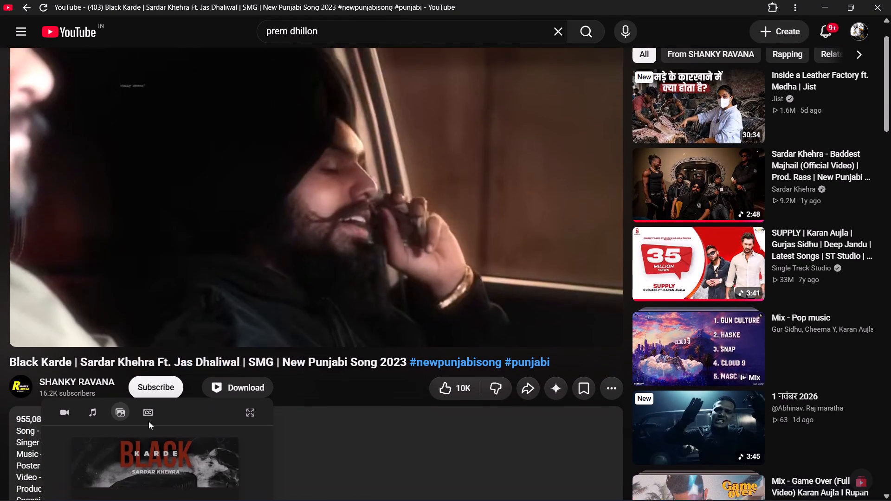
{"action": "scroll", "coordinate": [148, 421], "scroll_direction": "down", "scroll_amount": 1}
{"action": "left_click", "coordinate": [89, 308]}
{"action": "scroll", "coordinate": [155, 409], "scroll_direction": "down", "scroll_amount": 3}
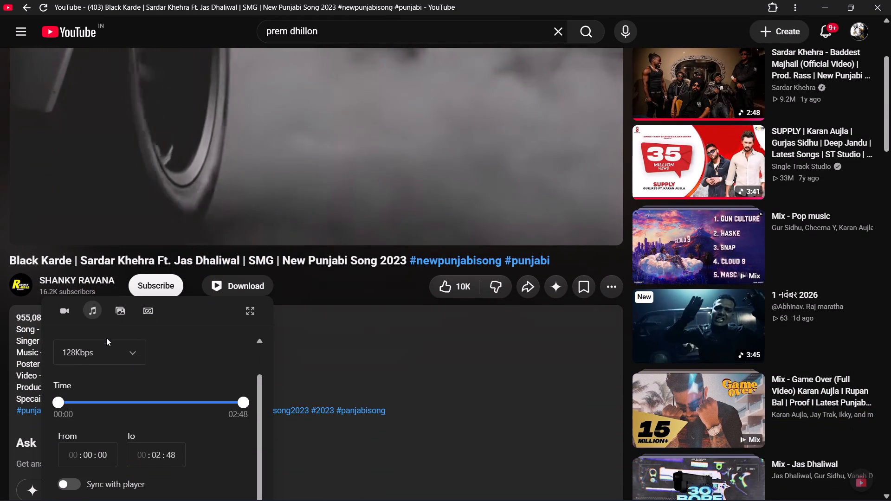
{"action": "left_click", "coordinate": [106, 348]}
{"action": "scroll", "coordinate": [94, 399], "scroll_direction": "down", "scroll_amount": 3}
{"action": "left_click", "coordinate": [82, 350]}
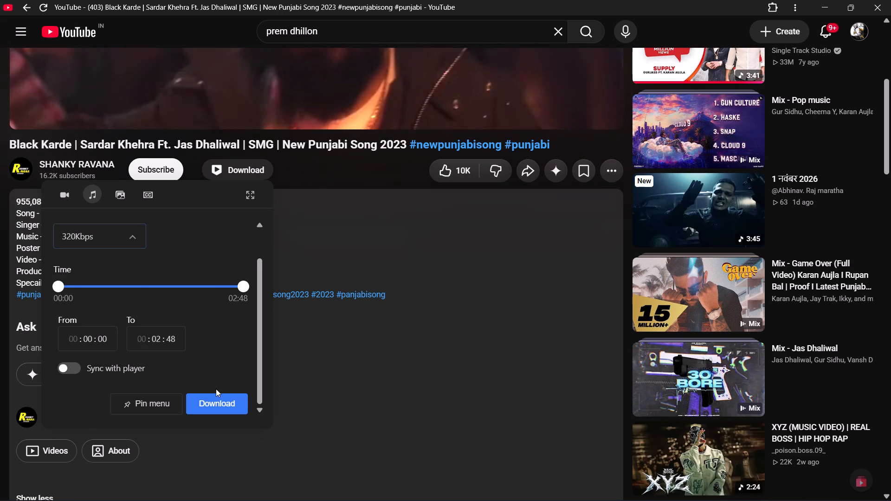
{"action": "left_click", "coordinate": [221, 405]}
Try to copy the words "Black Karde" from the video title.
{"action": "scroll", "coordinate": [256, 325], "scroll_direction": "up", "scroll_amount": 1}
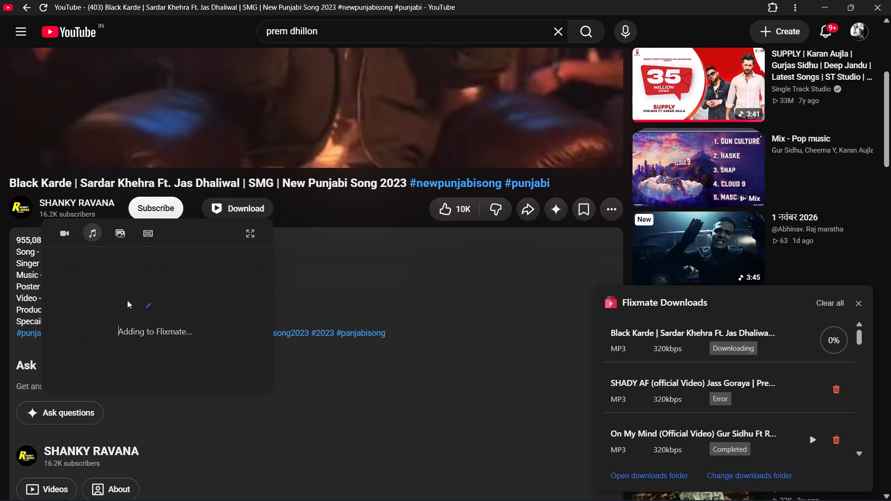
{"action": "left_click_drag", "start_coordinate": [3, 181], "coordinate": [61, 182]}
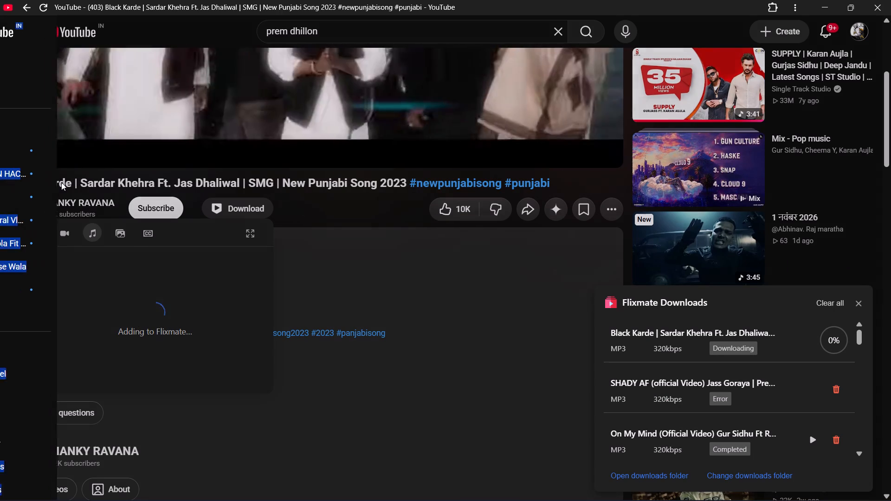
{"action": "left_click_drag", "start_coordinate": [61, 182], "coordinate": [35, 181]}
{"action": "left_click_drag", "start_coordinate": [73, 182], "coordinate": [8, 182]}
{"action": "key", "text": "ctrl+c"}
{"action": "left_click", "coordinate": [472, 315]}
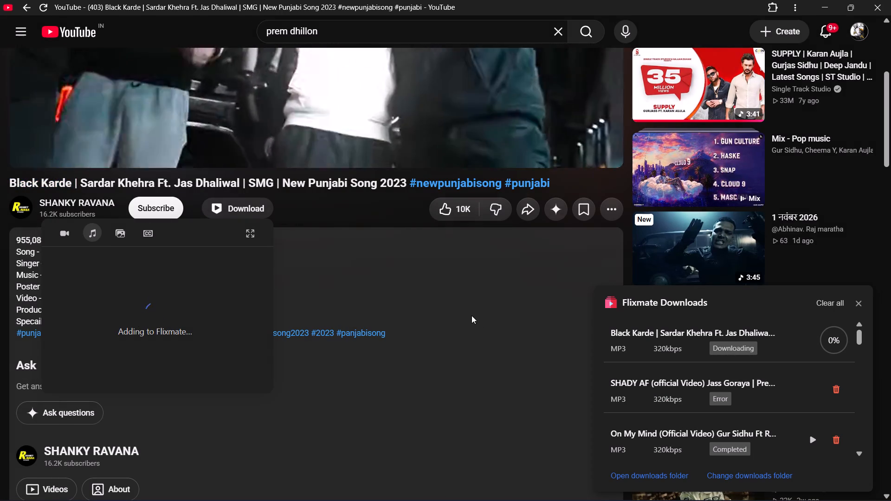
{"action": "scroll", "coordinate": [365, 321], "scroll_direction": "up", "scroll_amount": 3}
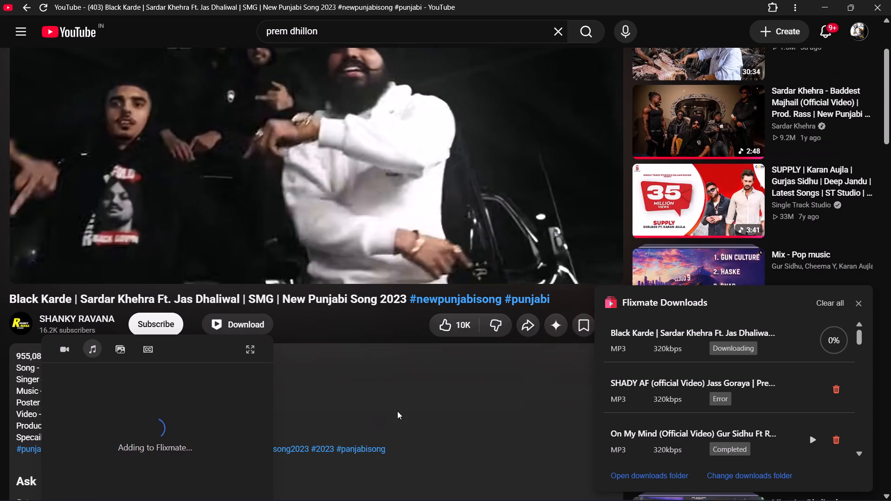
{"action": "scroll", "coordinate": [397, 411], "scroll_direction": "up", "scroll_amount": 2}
Switch to FL Studio and remove the Fruity Reeverb effect from slot 1 of the Master mixer track.
{"action": "left_click", "coordinate": [568, 484]}
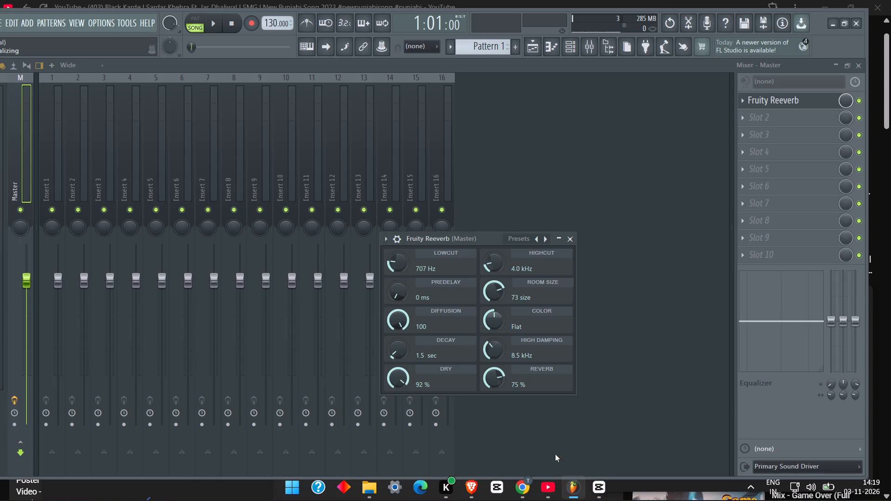
{"action": "left_click", "coordinate": [569, 239]}
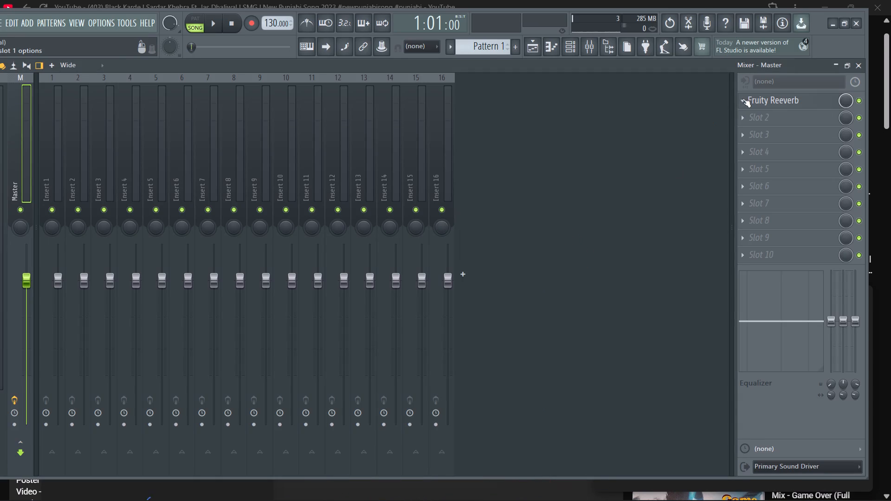
{"action": "left_click", "coordinate": [742, 98]}
{"action": "left_click", "coordinate": [751, 121]}
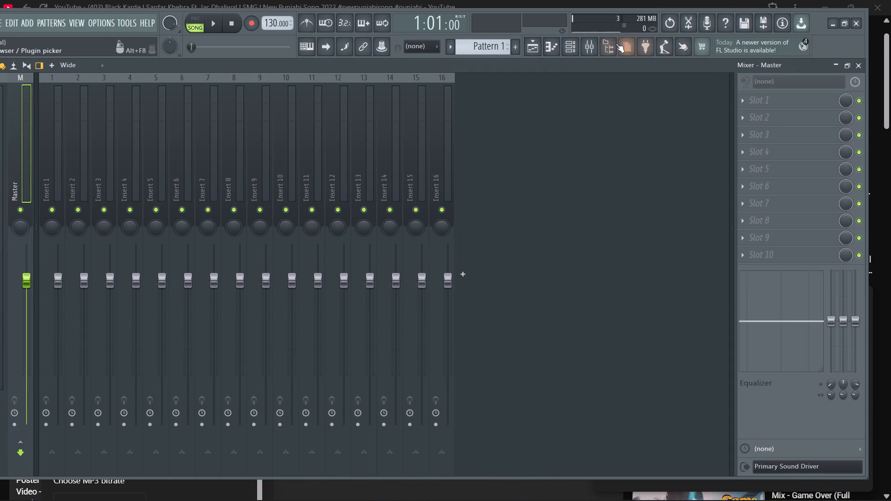
Delete the SHADY AF audio clip from Track 1 of the playlist.
{"action": "left_click", "coordinate": [588, 43]}
{"action": "right_click", "coordinate": [393, 125]}
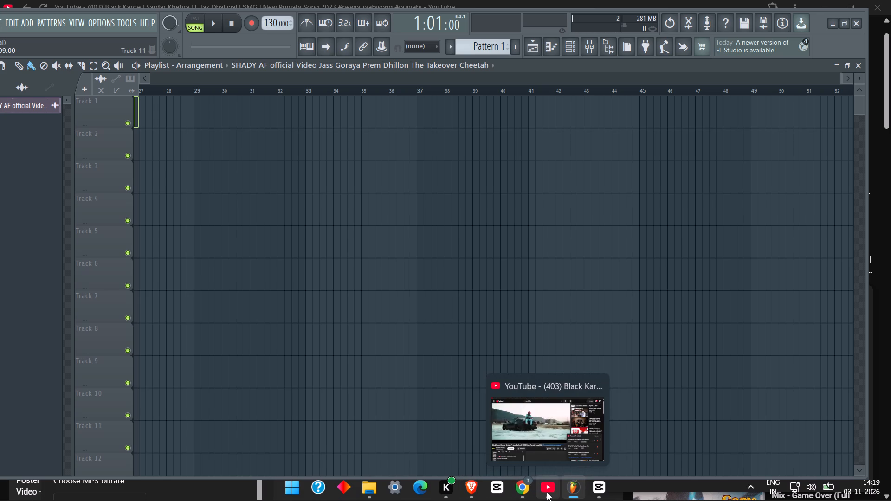
Switch back to YouTube, dismiss the MP3 download options and pause the Black Karde video.
{"action": "left_click", "coordinate": [547, 492]}
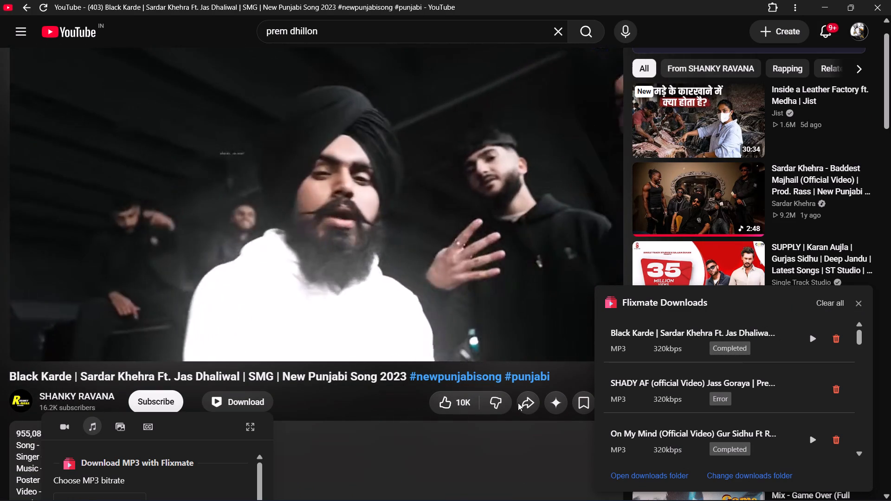
{"action": "scroll", "coordinate": [344, 421], "scroll_direction": "down", "scroll_amount": 1}
{"action": "left_click", "coordinate": [348, 388]}
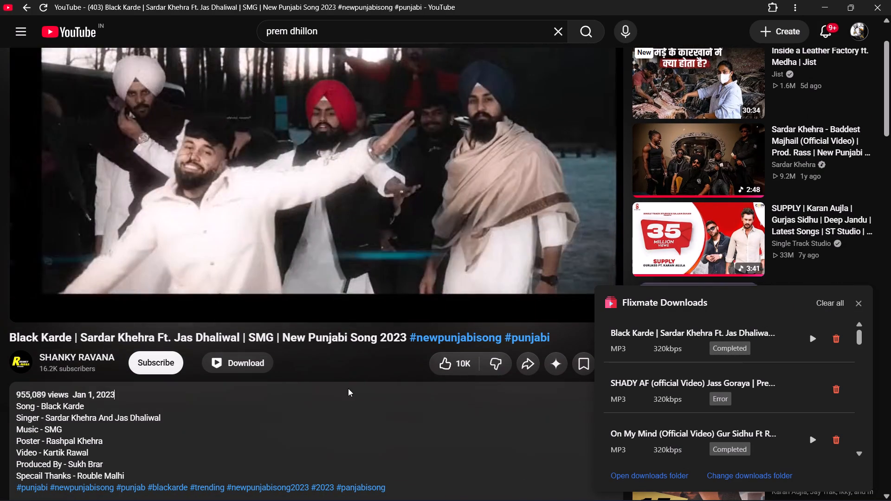
{"action": "scroll", "coordinate": [344, 391], "scroll_direction": "down", "scroll_amount": 2}
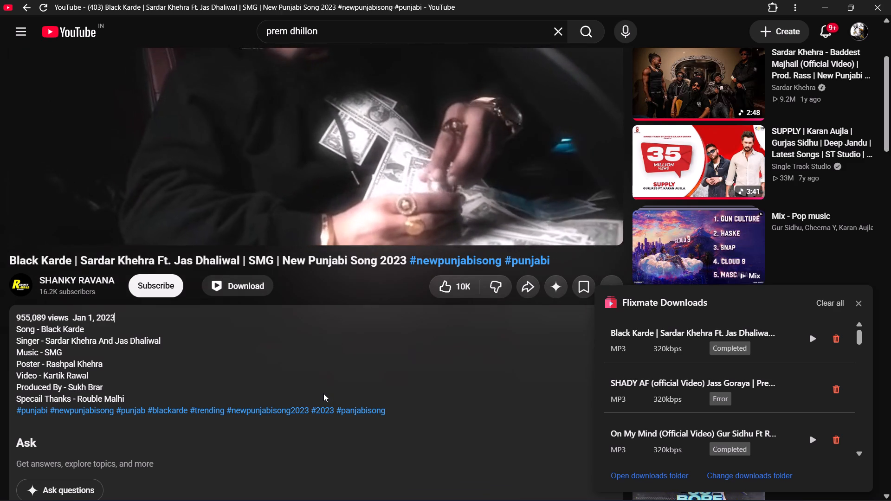
{"action": "scroll", "coordinate": [323, 393], "scroll_direction": "up", "scroll_amount": 1}
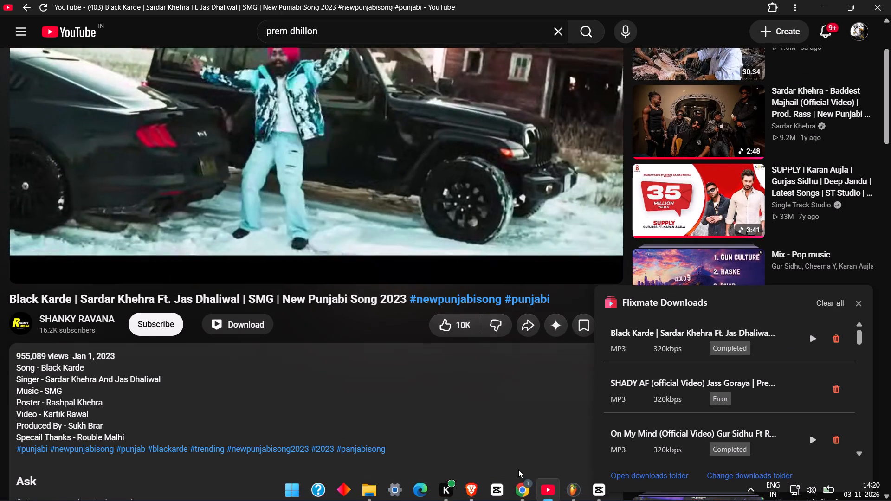
{"action": "key", "text": "space"}
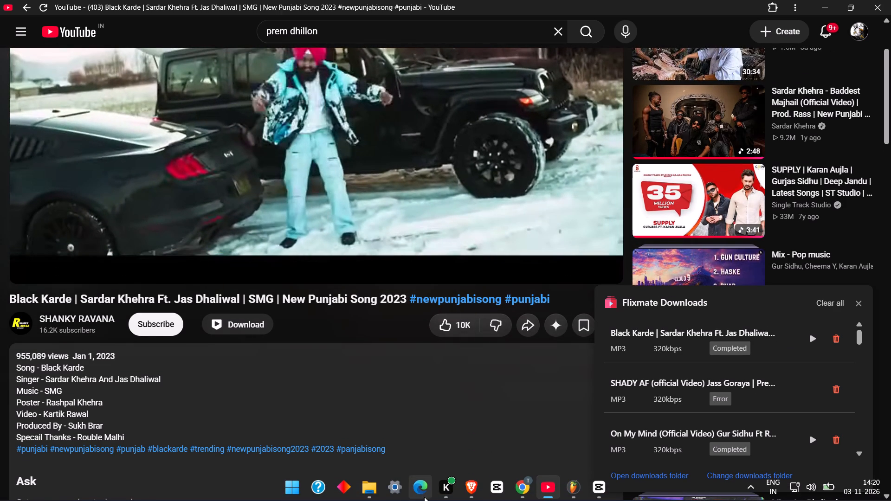
Search File Explorer for "bla" and add the downloaded Black Karde audio file to Track 1 of the FL Studio playlist.
{"action": "left_click", "coordinate": [374, 492]}
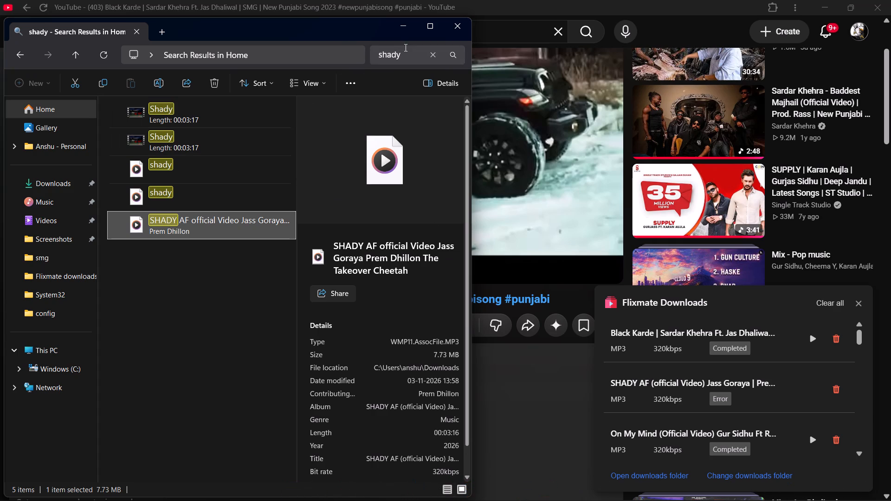
{"action": "double_click", "coordinate": [404, 52]}
{"action": "key", "text": "ctrl+a"}
{"action": "key", "text": "ctrl+v"}
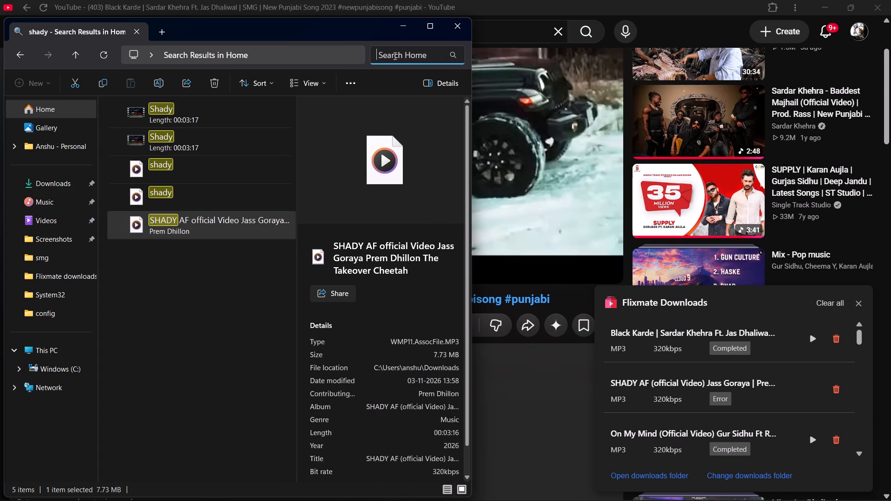
{"action": "key", "text": "b"}
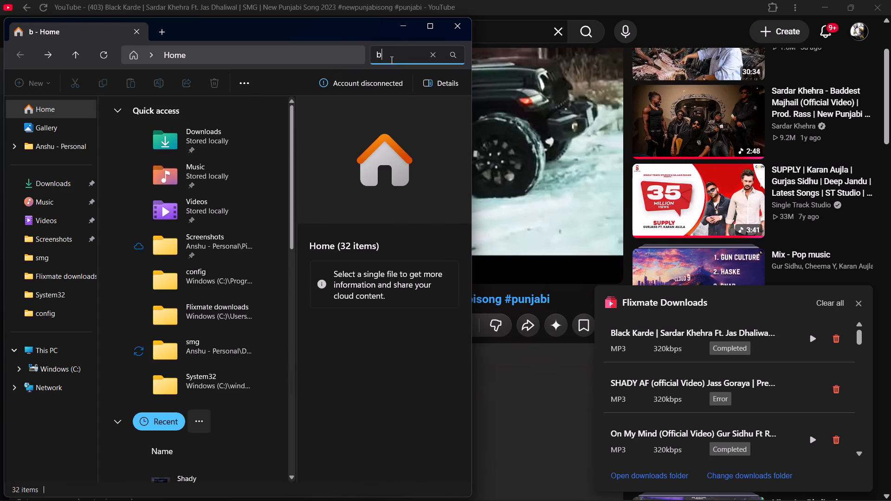
{"action": "type", "text": "la"}
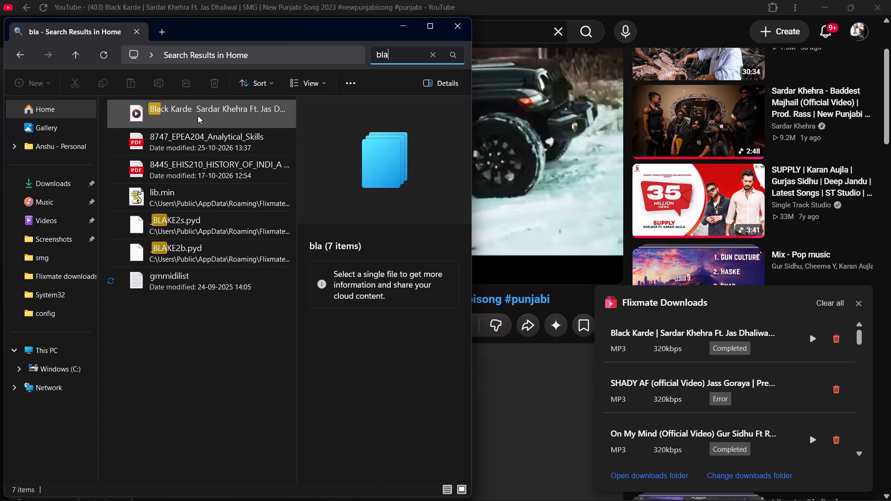
{"action": "left_click", "coordinate": [198, 116]}
{"action": "left_click_drag", "start_coordinate": [198, 116], "coordinate": [542, 491]}
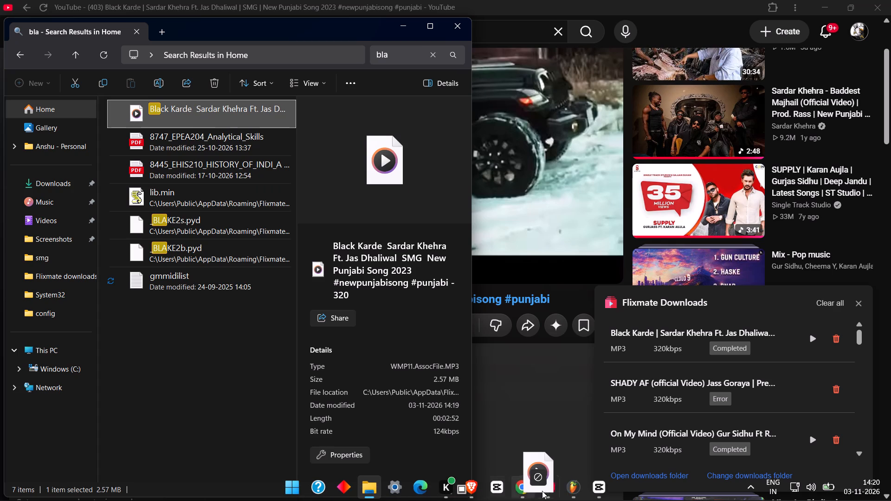
{"action": "left_click_drag", "start_coordinate": [542, 491], "coordinate": [565, 205]}
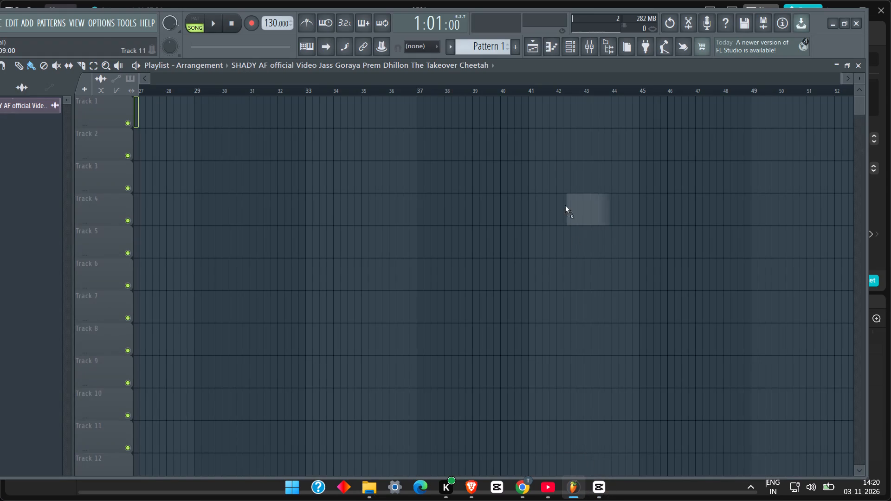
{"action": "left_click_drag", "start_coordinate": [565, 205], "coordinate": [546, 112]}
Move the Black Karde clip on Track 1 so that it starts at bar 1.
{"action": "left_click_drag", "start_coordinate": [606, 111], "coordinate": [562, 107]}
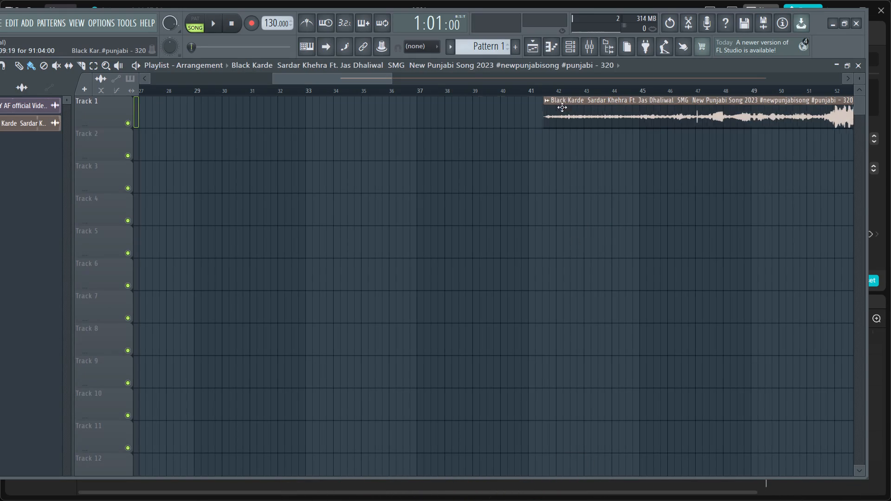
{"action": "left_click_drag", "start_coordinate": [562, 107], "coordinate": [0, 76]}
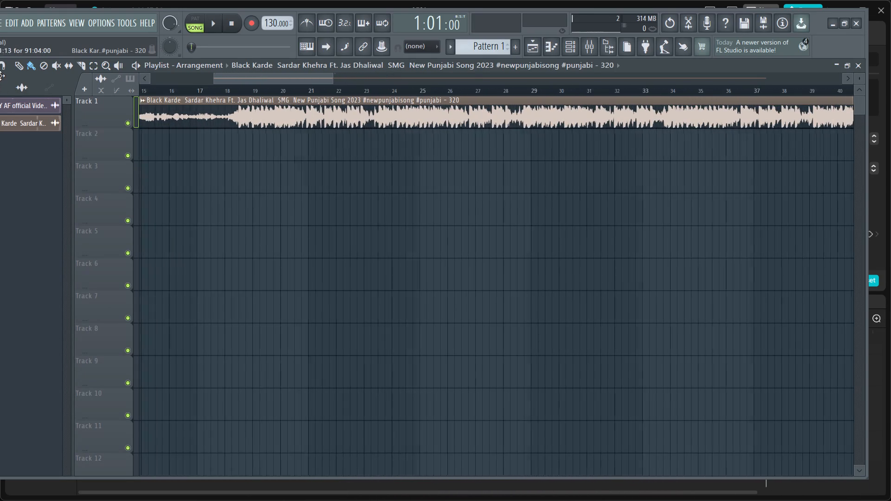
{"action": "left_click_drag", "start_coordinate": [0, 76], "coordinate": [0, 74]}
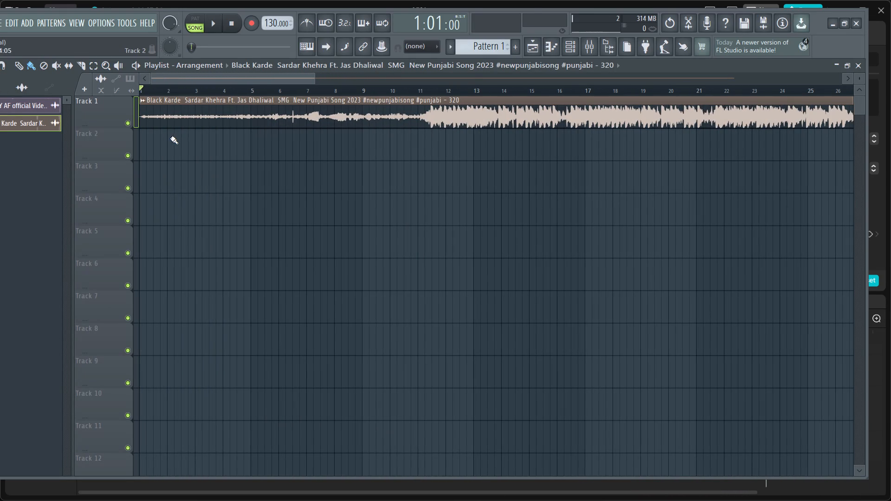
Start song playback and show the mixer in a maximized FL Studio window.
{"action": "key", "text": "space"}
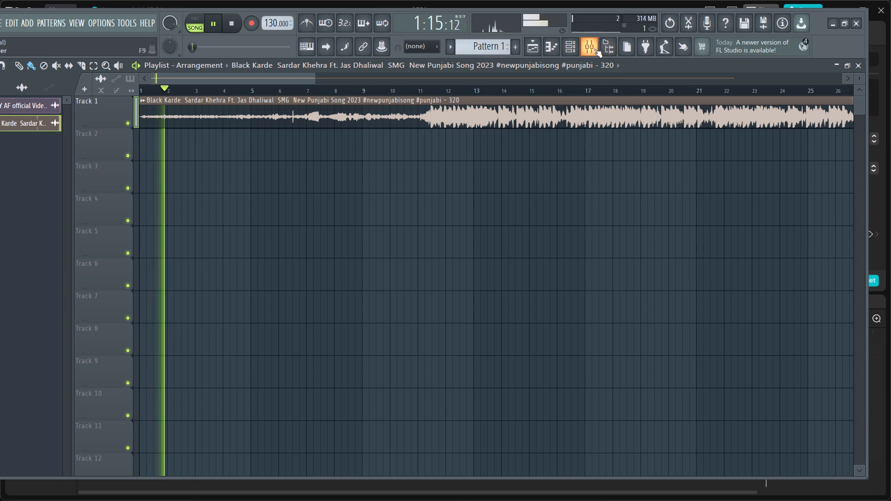
{"action": "left_click", "coordinate": [593, 48]}
{"action": "left_click", "coordinate": [845, 20]}
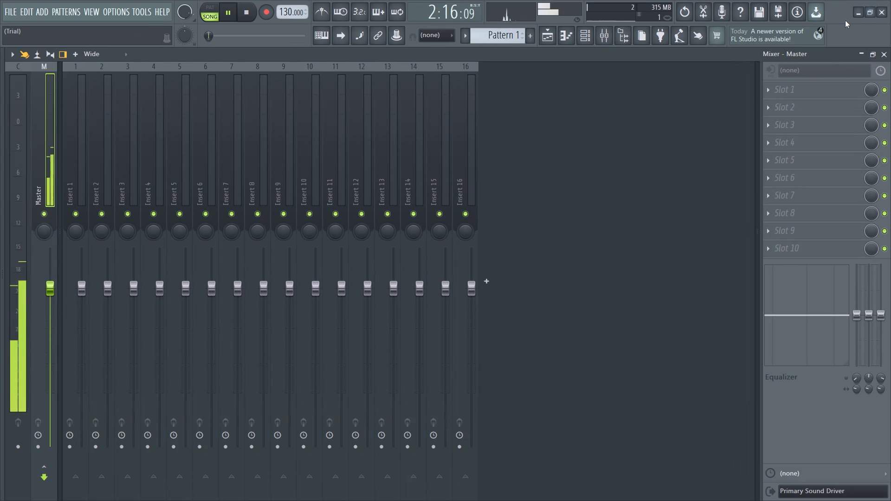
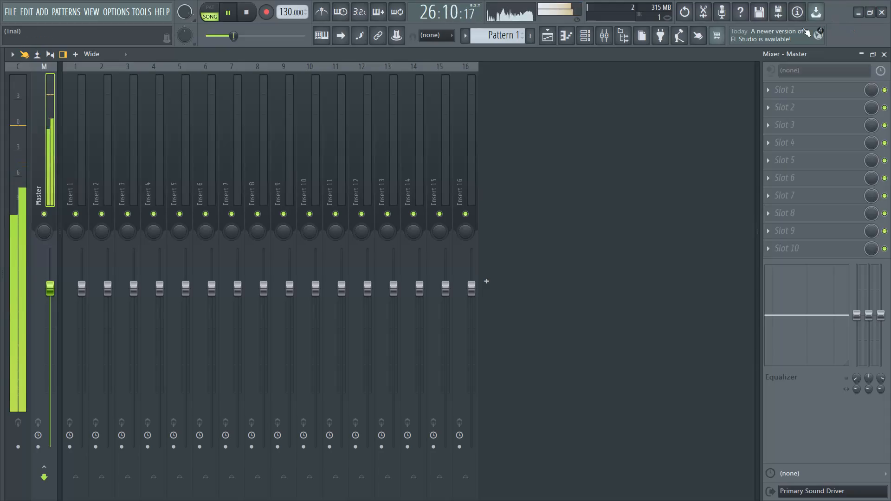
Load Fruity Reeverb into effect slot 1 of the Master track and move its window clear of the mixer faders.
{"action": "left_click", "coordinate": [771, 89]}
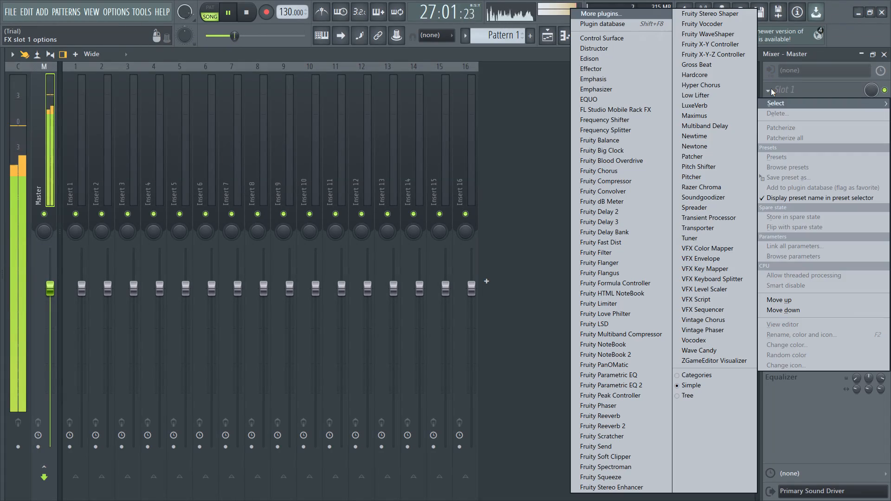
{"action": "left_click", "coordinate": [611, 414]}
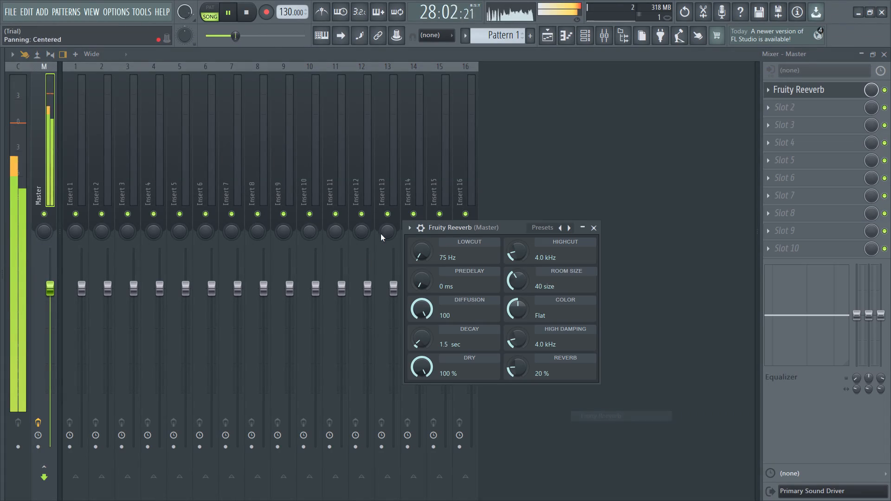
{"action": "left_click_drag", "start_coordinate": [491, 231], "coordinate": [564, 257]}
Set the Master's Fruity Reeverb to 59 % reverb, 385 Hz low cut and 93 % dry, and reposition its window.
{"action": "left_click_drag", "start_coordinate": [590, 396], "coordinate": [589, 389]}
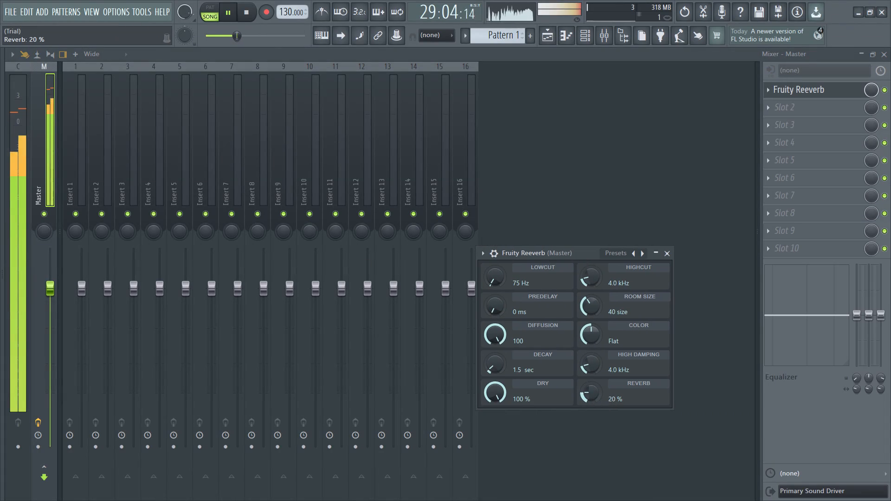
{"action": "left_click_drag", "start_coordinate": [589, 389], "coordinate": [576, 290]}
{"action": "scroll", "coordinate": [589, 395], "scroll_direction": "up", "scroll_amount": 3}
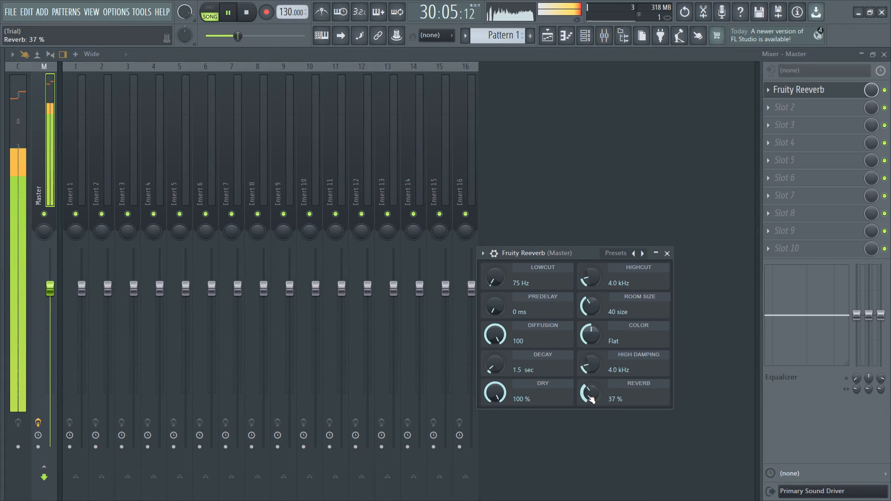
{"action": "left_click_drag", "start_coordinate": [587, 395], "coordinate": [565, 242]}
{"action": "left_click_drag", "start_coordinate": [494, 283], "coordinate": [475, 258]}
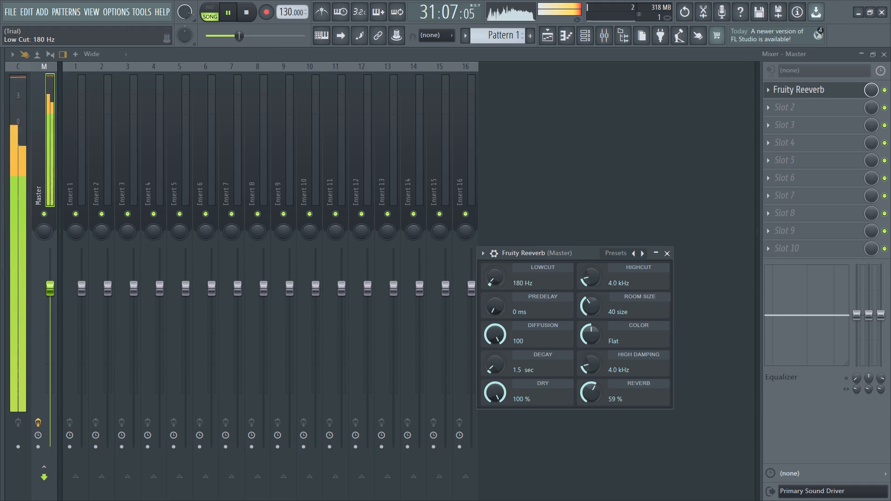
{"action": "left_click_drag", "start_coordinate": [475, 258], "coordinate": [449, 210]}
{"action": "left_click_drag", "start_coordinate": [495, 399], "coordinate": [490, 436]}
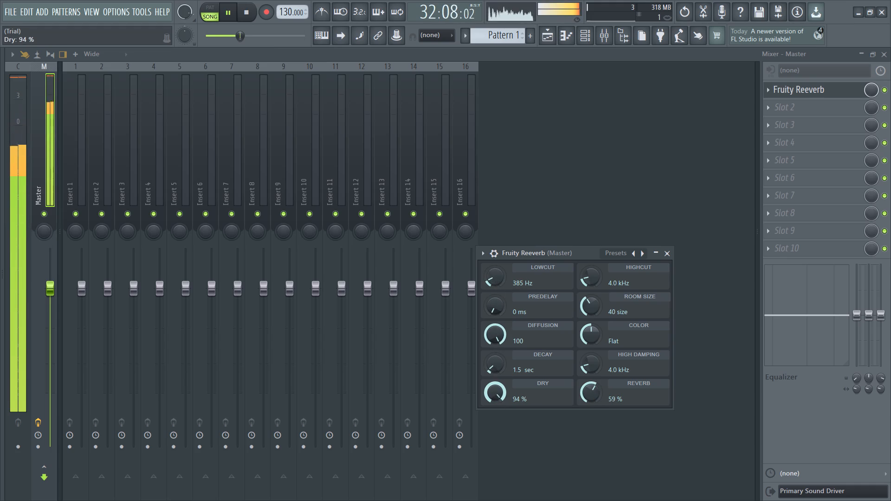
{"action": "left_click_drag", "start_coordinate": [490, 436], "coordinate": [488, 447]}
{"action": "left_click_drag", "start_coordinate": [563, 257], "coordinate": [629, 223]}
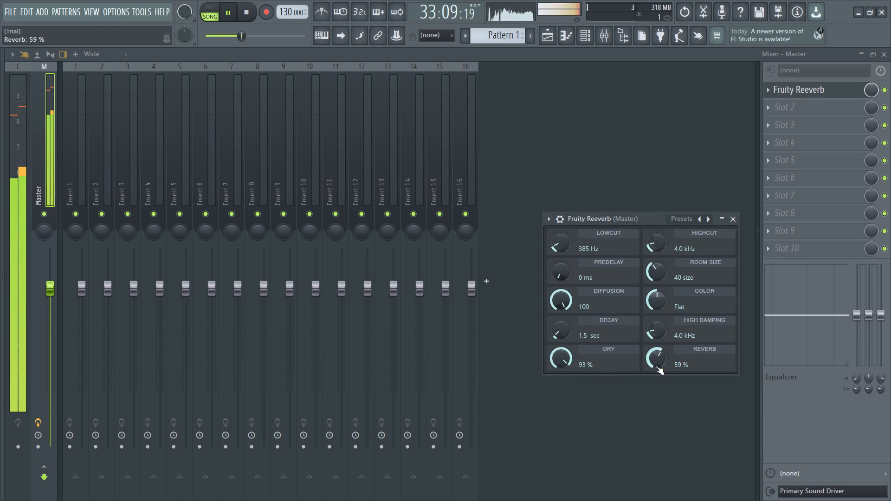
Set the Reeverb's reverb level to 65 %, high damping to 6.6 kHz and room size to 78.
{"action": "left_click_drag", "start_coordinate": [656, 366], "coordinate": [650, 326]}
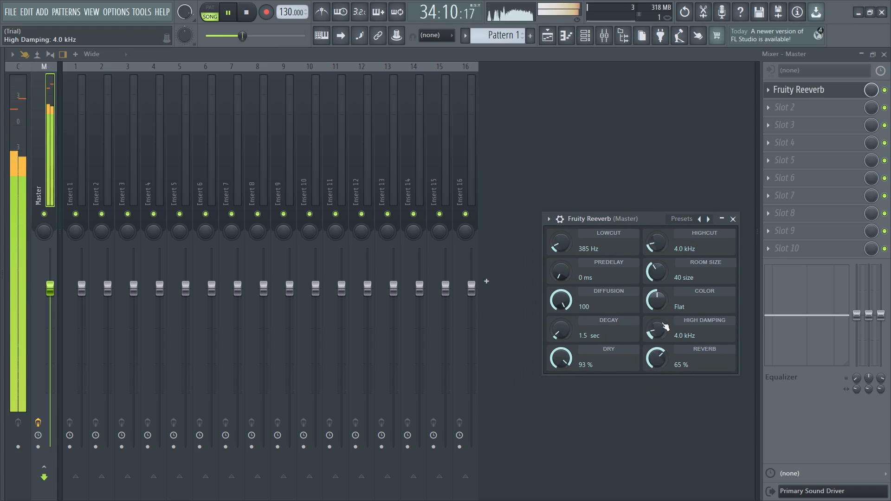
{"action": "left_click_drag", "start_coordinate": [660, 323], "coordinate": [630, 239]}
{"action": "left_click_drag", "start_coordinate": [650, 275], "coordinate": [639, 177]}
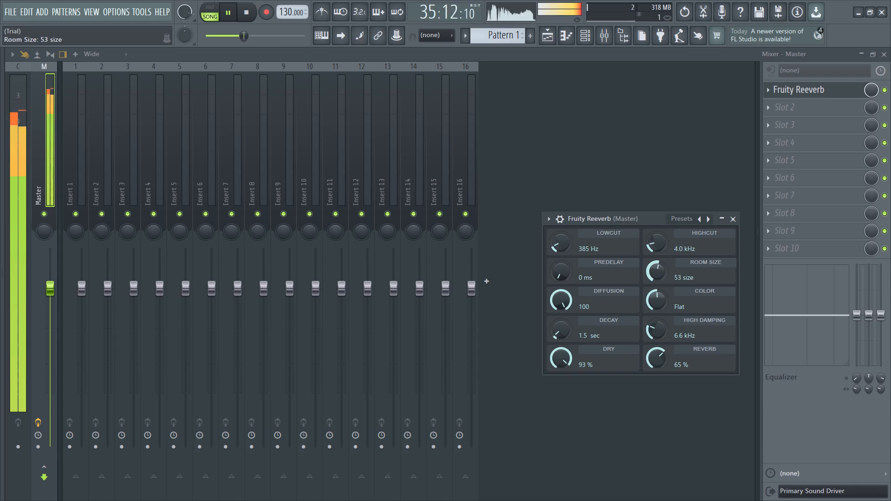
{"action": "left_click_drag", "start_coordinate": [639, 177], "coordinate": [665, 469]}
{"action": "scroll", "coordinate": [650, 275], "scroll_direction": "down", "scroll_amount": 1}
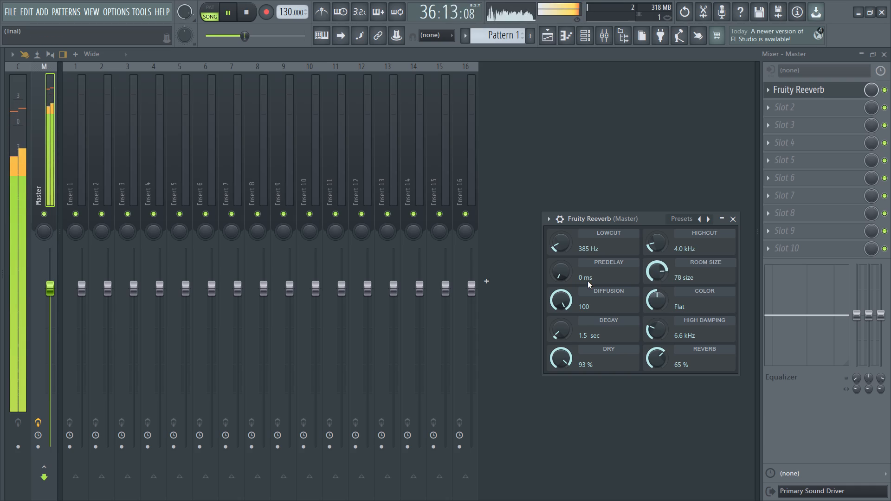
Raise the Reeverb's low cut to 761 Hz and its reverb level to 69 %.
{"action": "left_click_drag", "start_coordinate": [562, 244], "coordinate": [546, 193]}
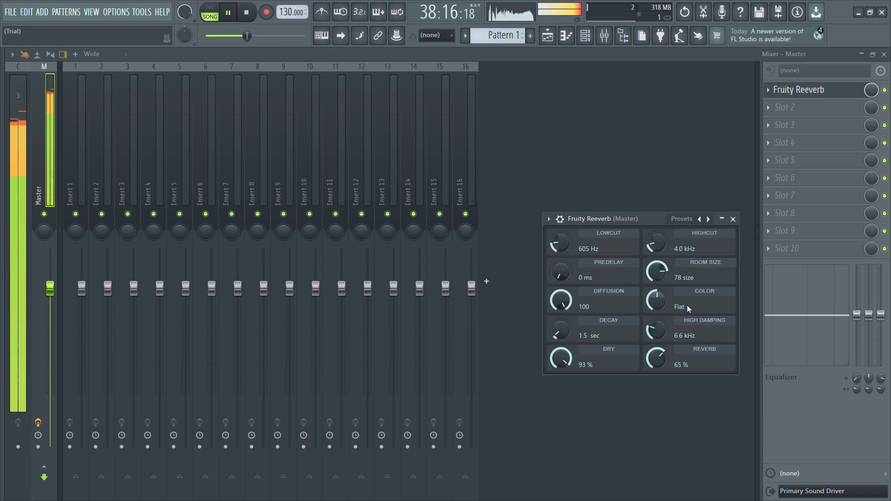
{"action": "scroll", "coordinate": [559, 247], "scroll_direction": "down", "scroll_amount": 2}
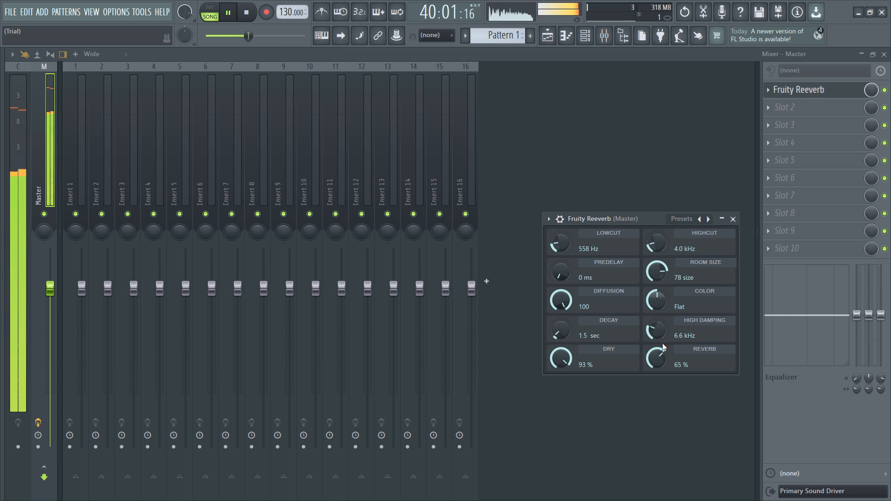
{"action": "left_click_drag", "start_coordinate": [663, 357], "coordinate": [650, 329]}
{"action": "left_click_drag", "start_coordinate": [556, 246], "coordinate": [544, 203]}
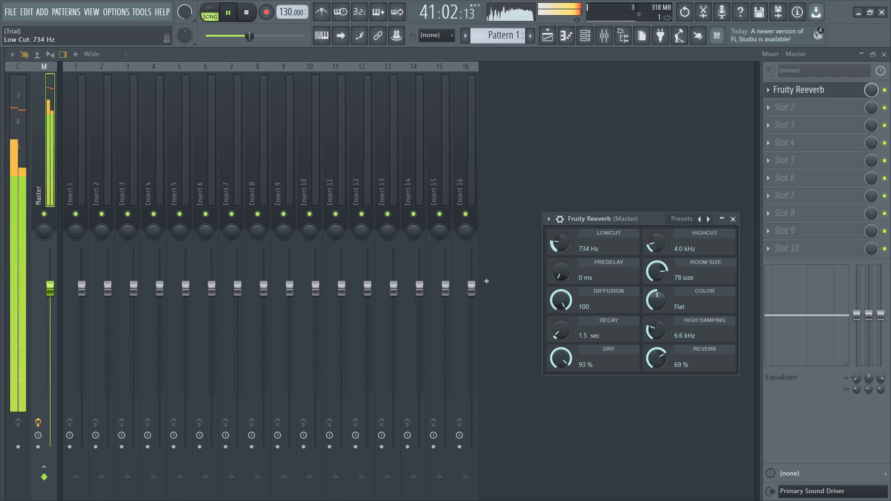
{"action": "left_click_drag", "start_coordinate": [544, 203], "coordinate": [541, 193]}
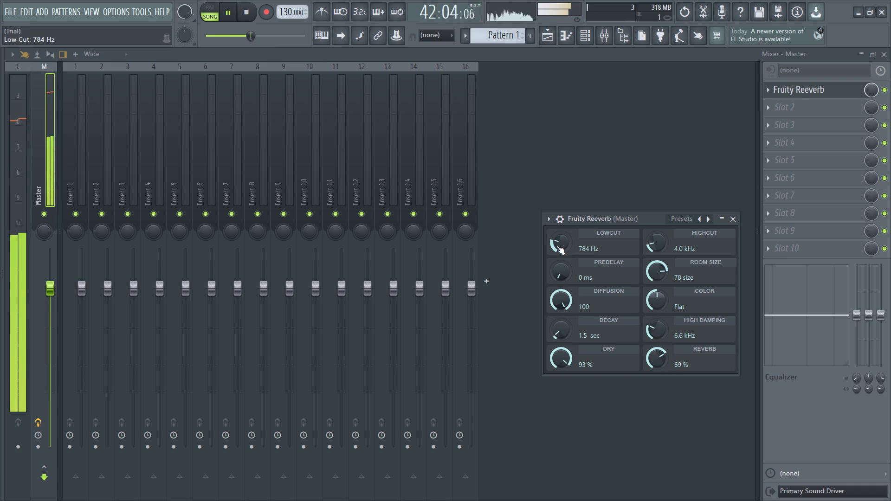
{"action": "scroll", "coordinate": [556, 246], "scroll_direction": "down", "scroll_amount": 1}
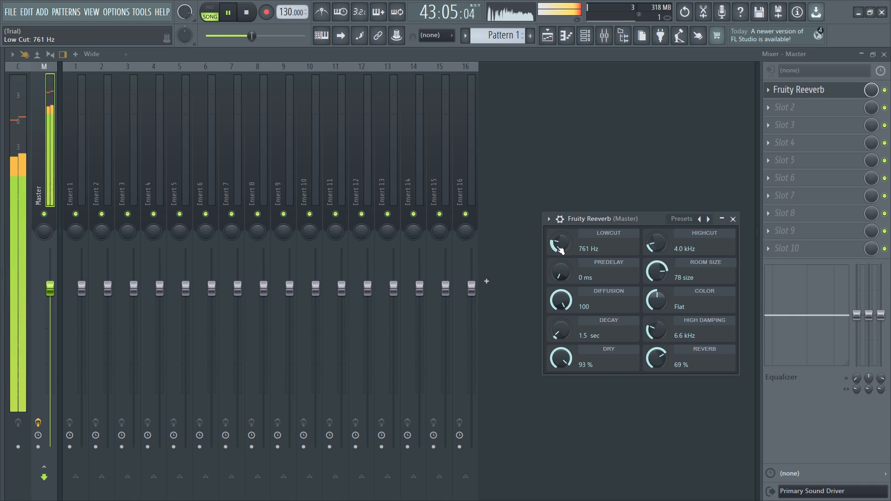
Stop playback, move the song position to about bar 23 and restart playback from there.
{"action": "key", "text": "space"}
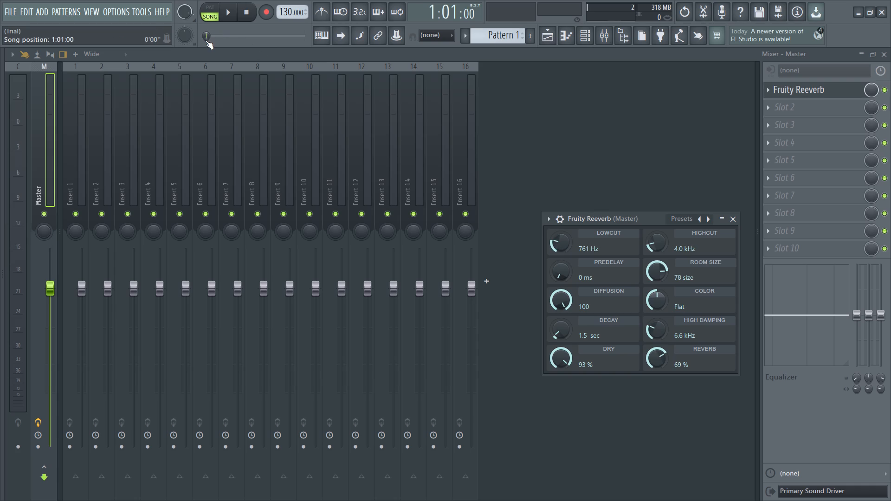
{"action": "left_click_drag", "start_coordinate": [205, 40], "coordinate": [226, 41]}
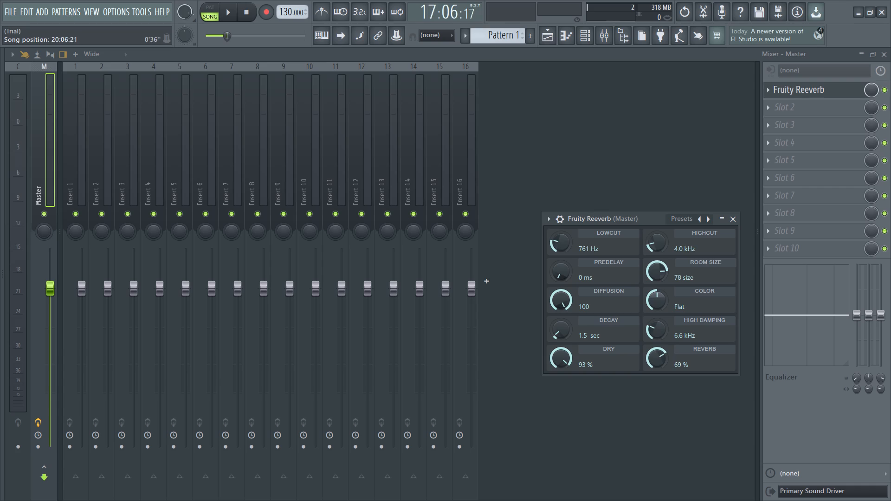
{"action": "left_click_drag", "start_coordinate": [226, 41], "coordinate": [229, 42]}
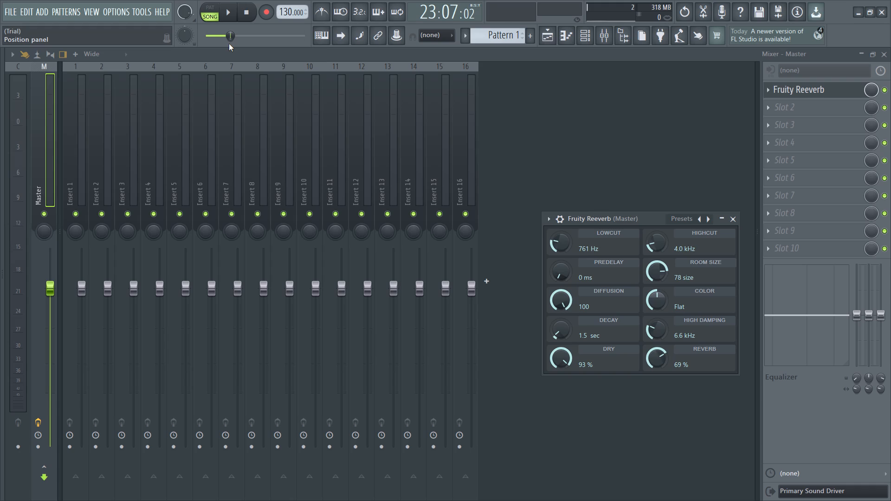
{"action": "key", "text": "space"}
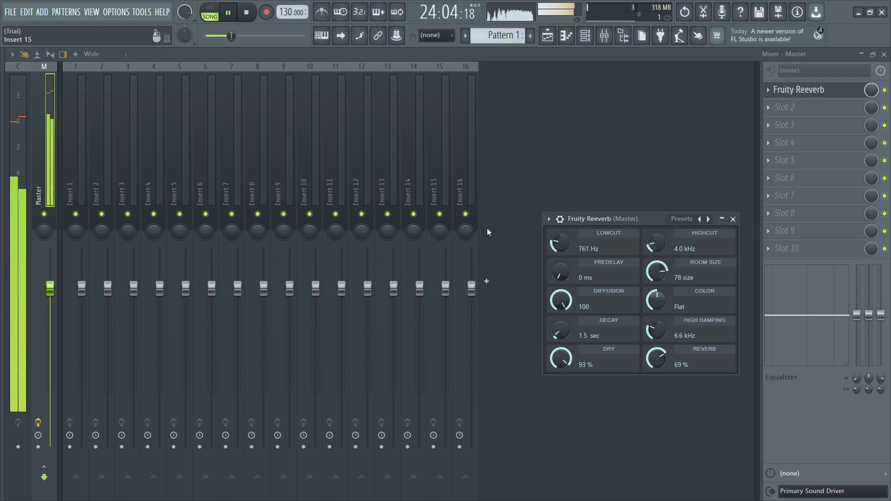
Fine-tune the Reeverb in slot 1 to 92 % dry, 7.8 kHz high damping and 621 Hz low cut.
{"action": "scroll", "coordinate": [662, 354], "scroll_direction": "up", "scroll_amount": 1}
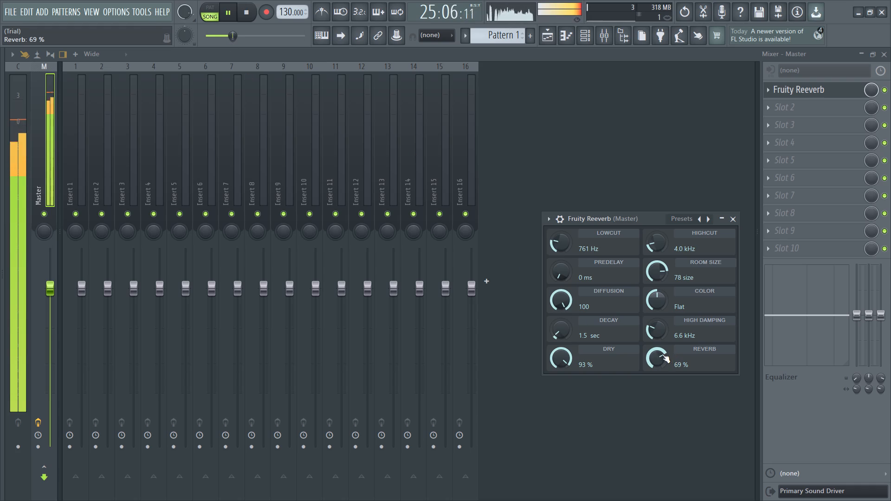
{"action": "scroll", "coordinate": [560, 354], "scroll_direction": "down", "scroll_amount": 1}
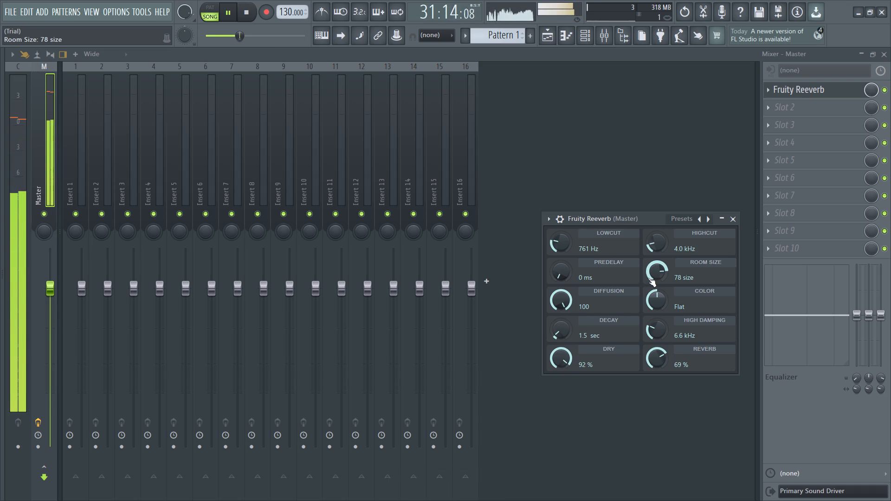
{"action": "scroll", "coordinate": [654, 328], "scroll_direction": "up", "scroll_amount": 4}
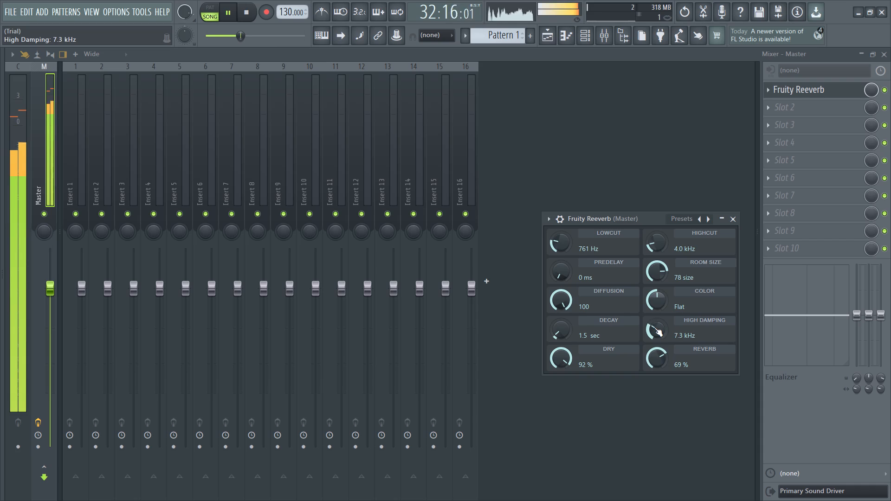
{"action": "scroll", "coordinate": [654, 328], "scroll_direction": "up", "scroll_amount": 3}
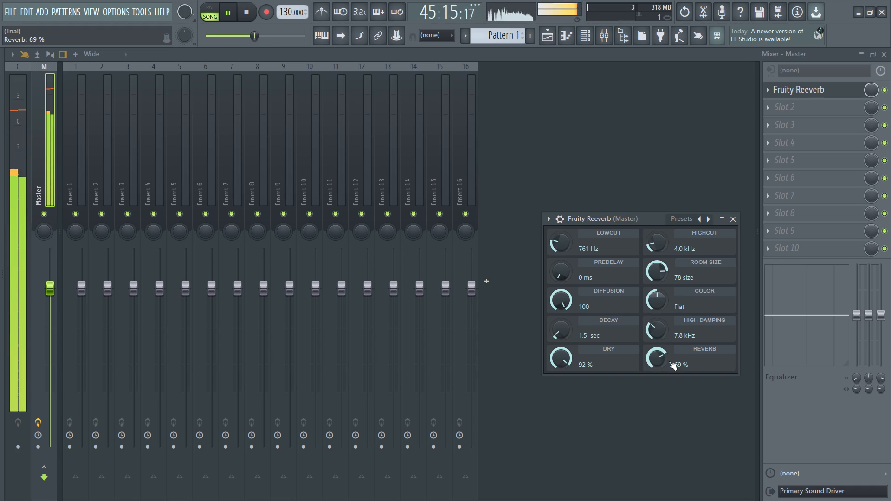
{"action": "scroll", "coordinate": [663, 361], "scroll_direction": "down", "scroll_amount": 1}
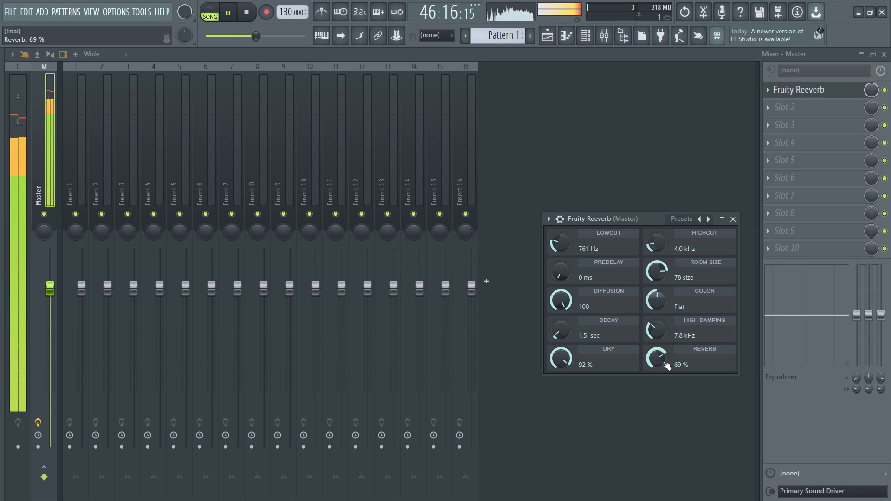
{"action": "scroll", "coordinate": [557, 236], "scroll_direction": "down", "scroll_amount": 3}
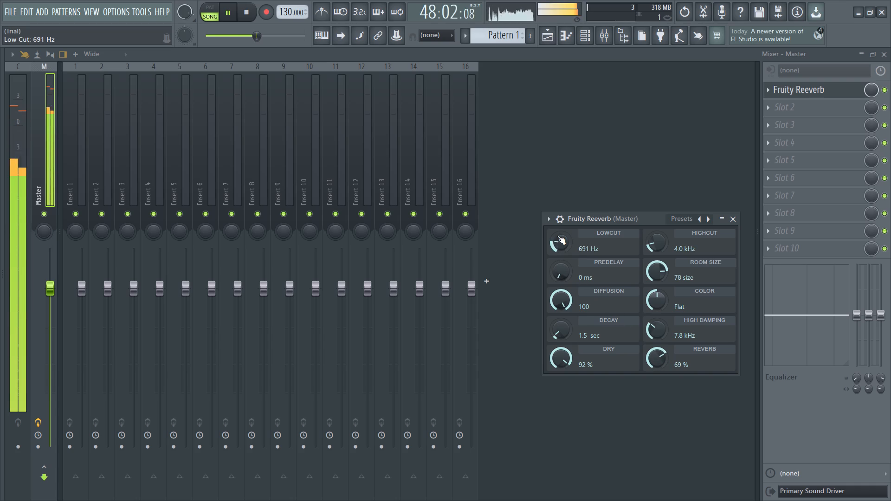
{"action": "scroll", "coordinate": [557, 236], "scroll_direction": "down", "scroll_amount": 3}
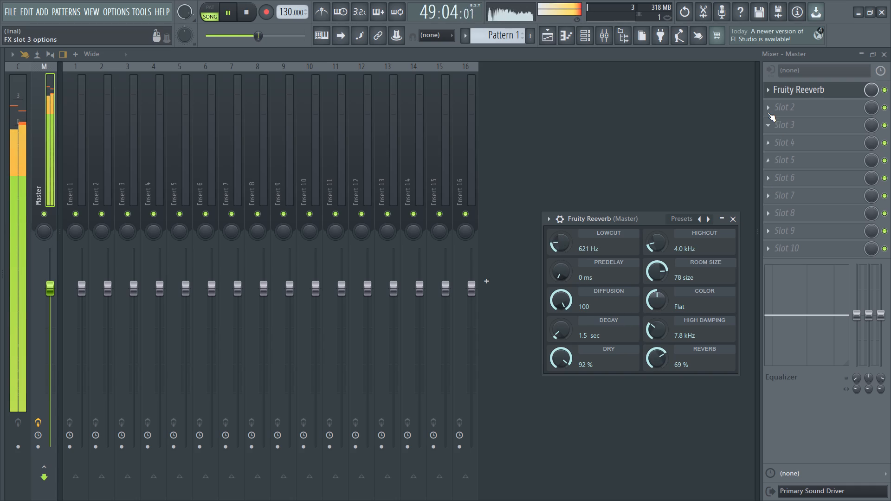
Load a second Fruity Reeverb into slot 2 of the Master track and move its window off the first mixer inserts.
{"action": "left_click", "coordinate": [767, 105]}
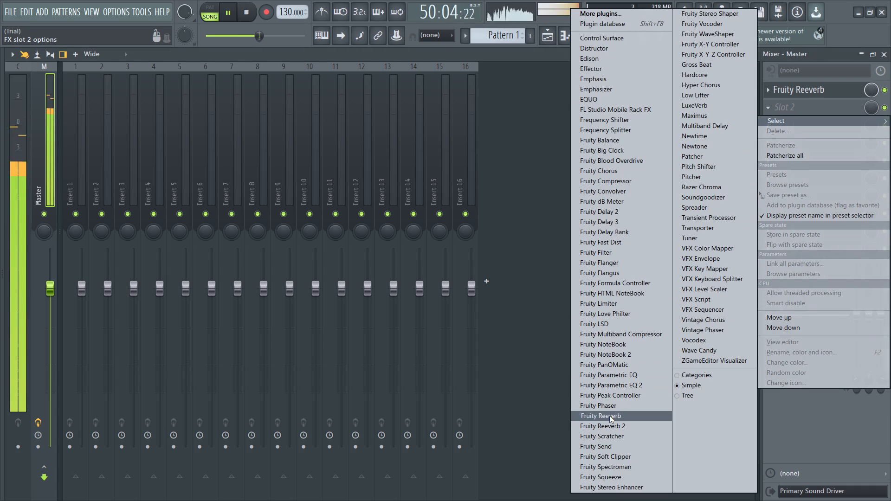
{"action": "left_click", "coordinate": [609, 416]}
{"action": "left_click_drag", "start_coordinate": [158, 143], "coordinate": [261, 145]}
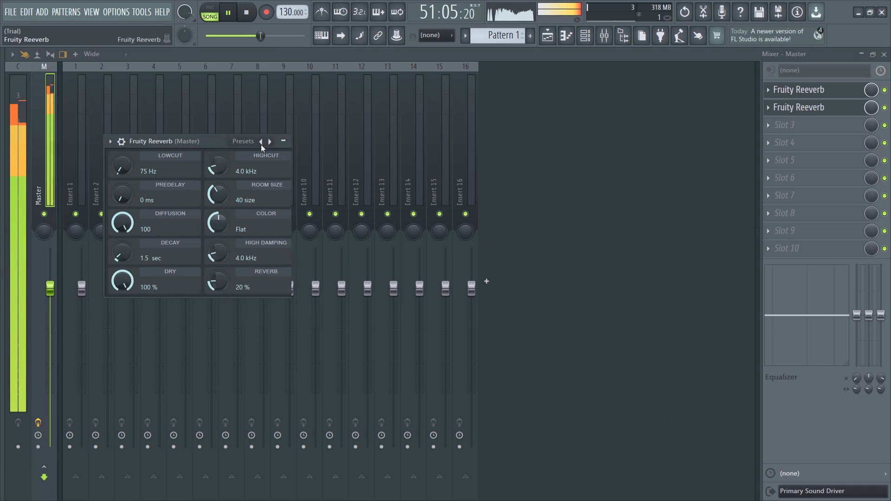
{"action": "left_click_drag", "start_coordinate": [261, 145], "coordinate": [562, 183]}
Set the second Fruity Reeverb to 100 % reverb with a low cut of 1619 Hz.
{"action": "left_click_drag", "start_coordinate": [567, 322], "coordinate": [577, 259]}
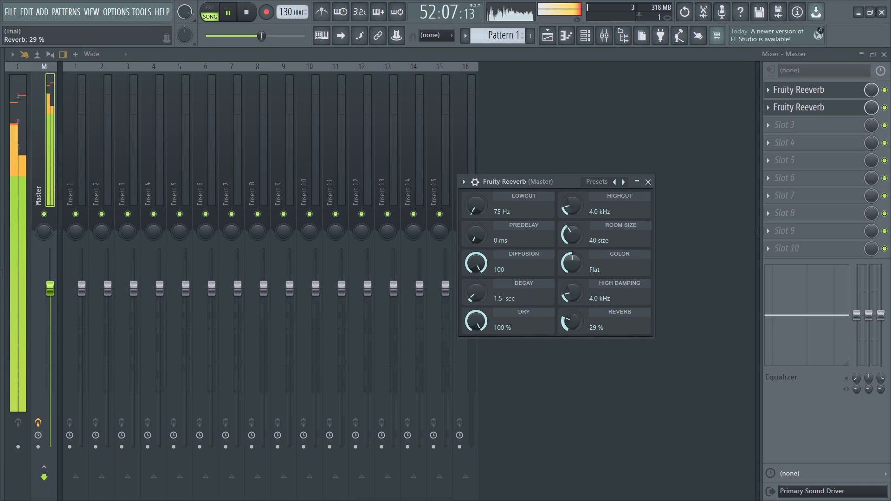
{"action": "left_click_drag", "start_coordinate": [577, 259], "coordinate": [588, 128]}
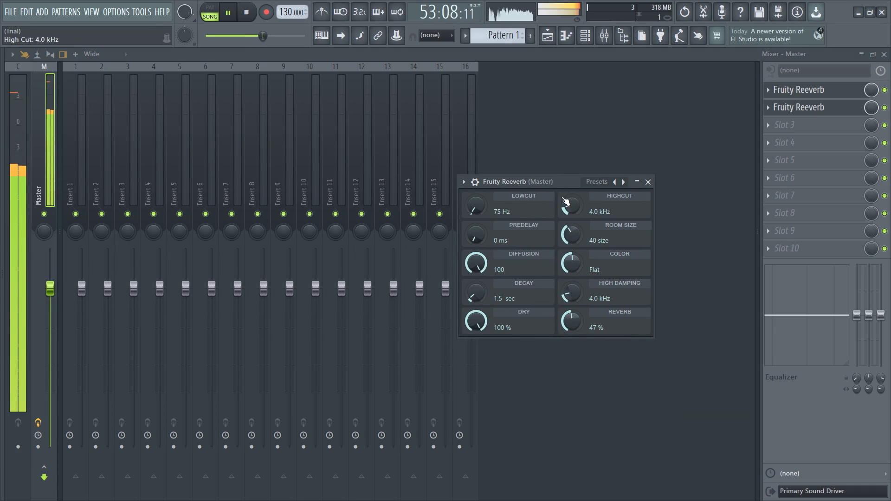
{"action": "left_click_drag", "start_coordinate": [556, 184], "coordinate": [570, 205]}
{"action": "left_click_drag", "start_coordinate": [584, 343], "coordinate": [594, 406]}
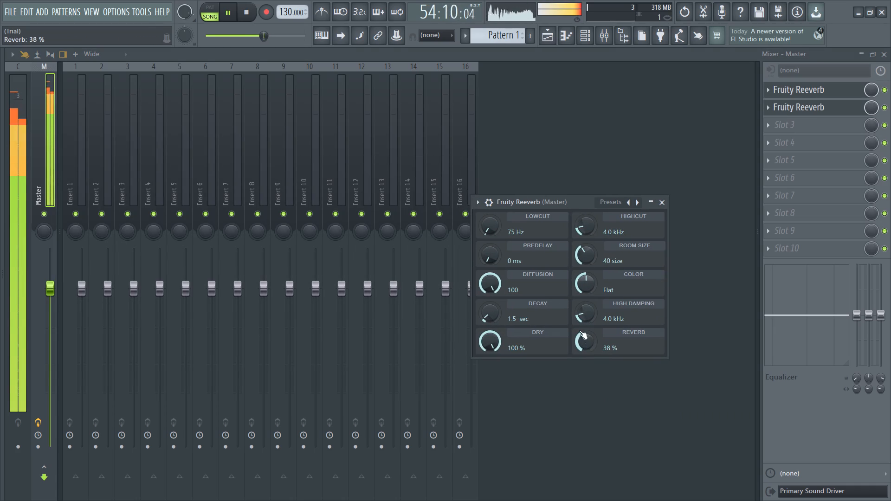
{"action": "left_click_drag", "start_coordinate": [491, 234], "coordinate": [433, 69]}
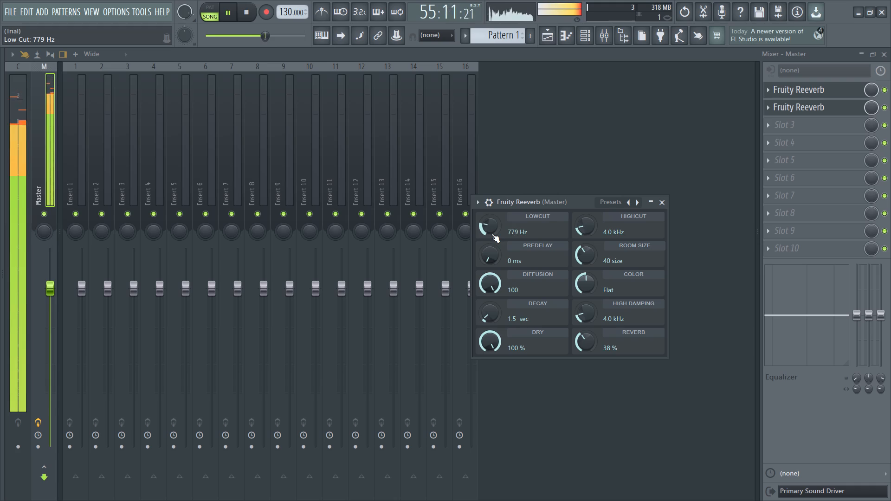
{"action": "left_click_drag", "start_coordinate": [491, 234], "coordinate": [507, 454]}
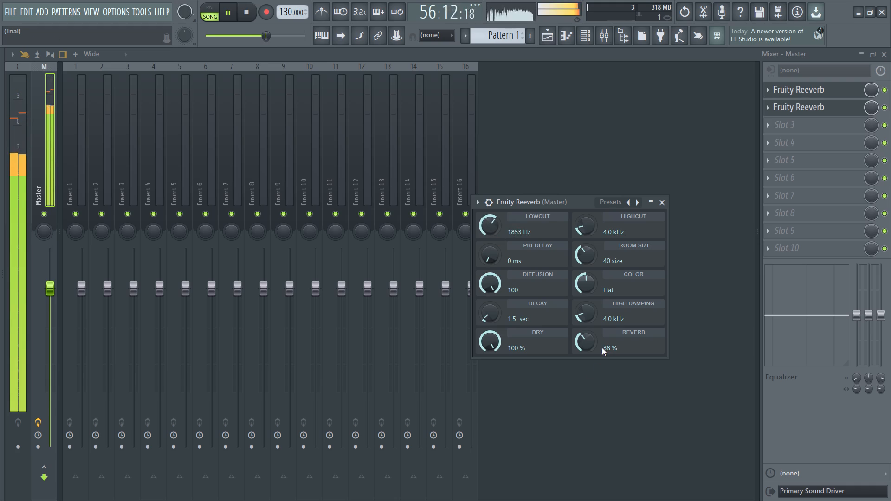
{"action": "left_click_drag", "start_coordinate": [586, 344], "coordinate": [634, 207]}
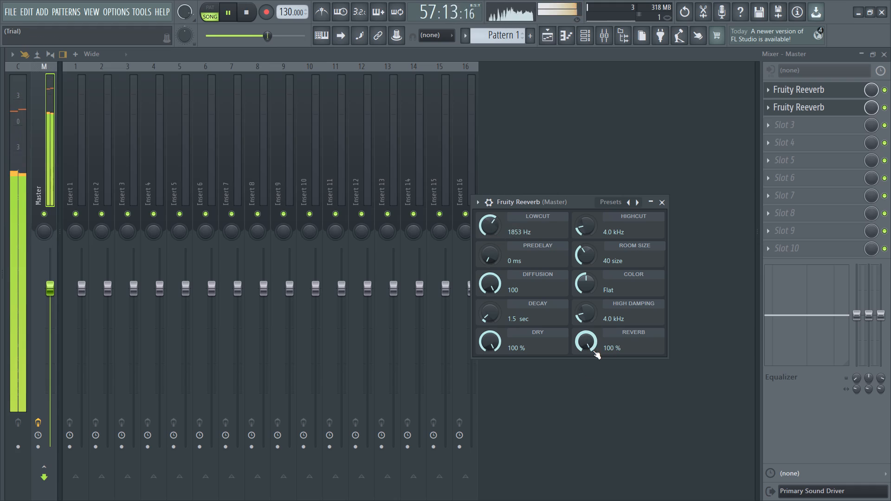
{"action": "left_click_drag", "start_coordinate": [491, 226], "coordinate": [480, 281]}
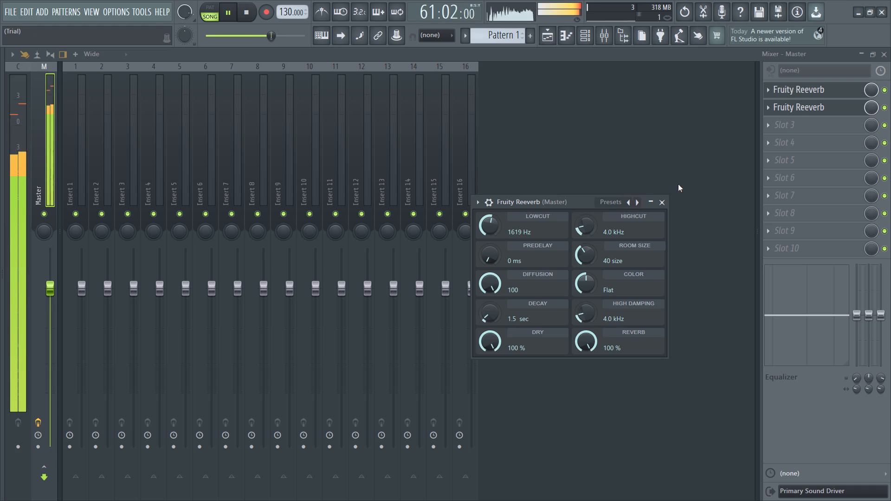
Delete the second Fruity Reeverb from slot 2 of the Master track.
{"action": "left_click", "coordinate": [771, 106]}
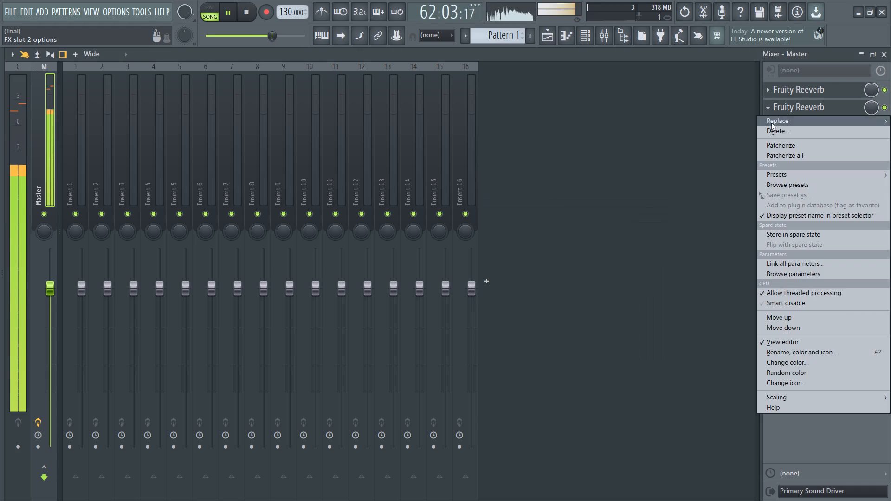
{"action": "left_click", "coordinate": [774, 130]}
Reopen the slot 1 Fruity Reeverb and set its reverb level to 84 %.
{"action": "left_click", "coordinate": [788, 91]}
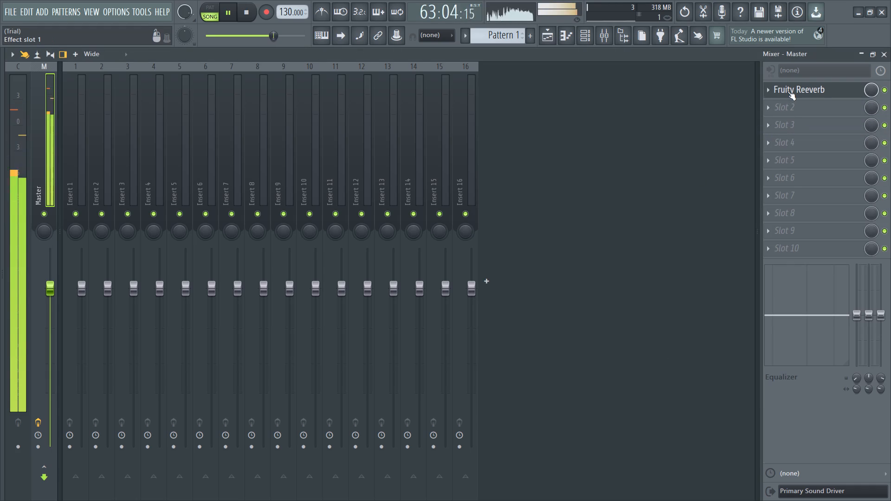
{"action": "left_click", "coordinate": [788, 91]}
{"action": "left_click_drag", "start_coordinate": [654, 360], "coordinate": [648, 280]}
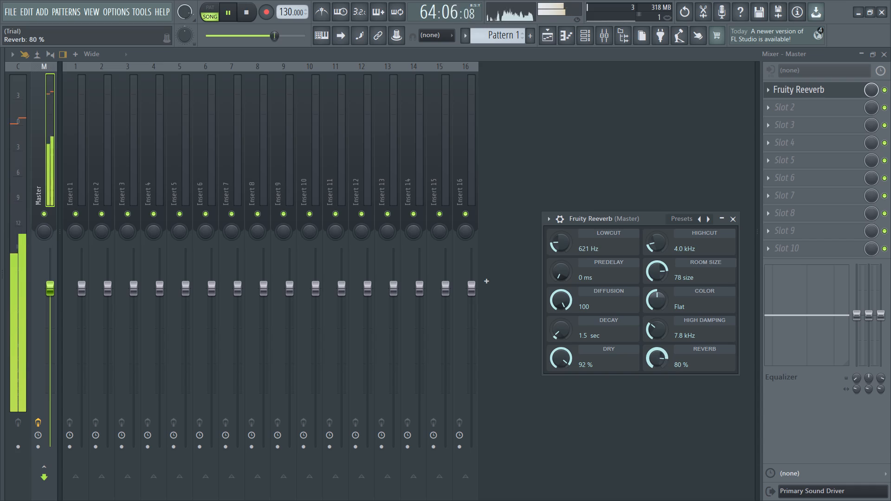
{"action": "left_click_drag", "start_coordinate": [648, 280], "coordinate": [643, 251]}
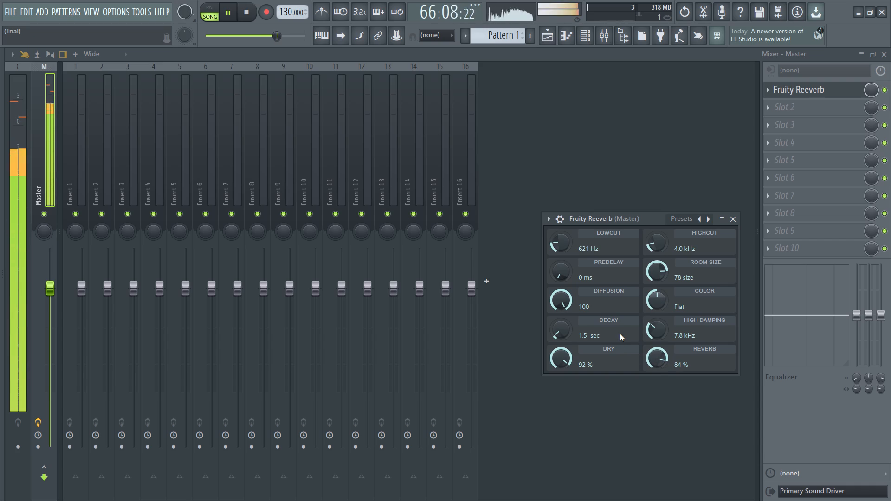
Replay the song from bar 23, fine-tune the Reeverb to a 598 Hz low cut and 83 % reverb, and stop playback.
{"action": "key", "text": "space"}
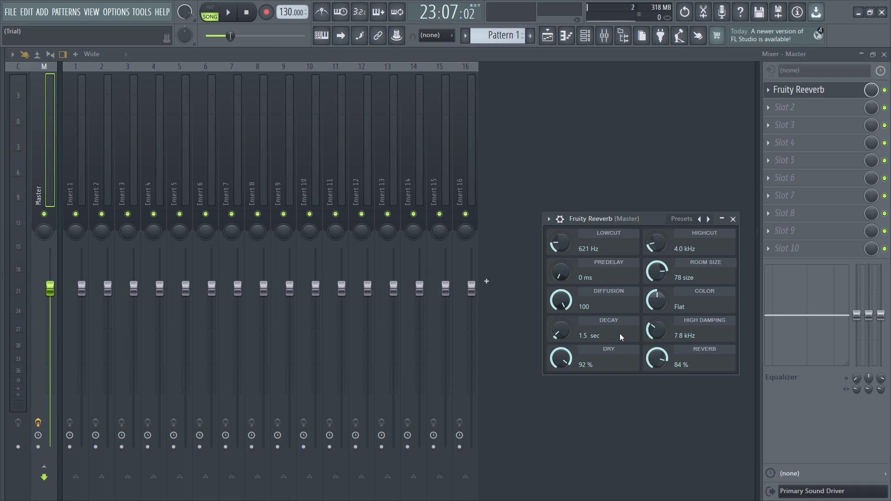
{"action": "key", "text": "space"}
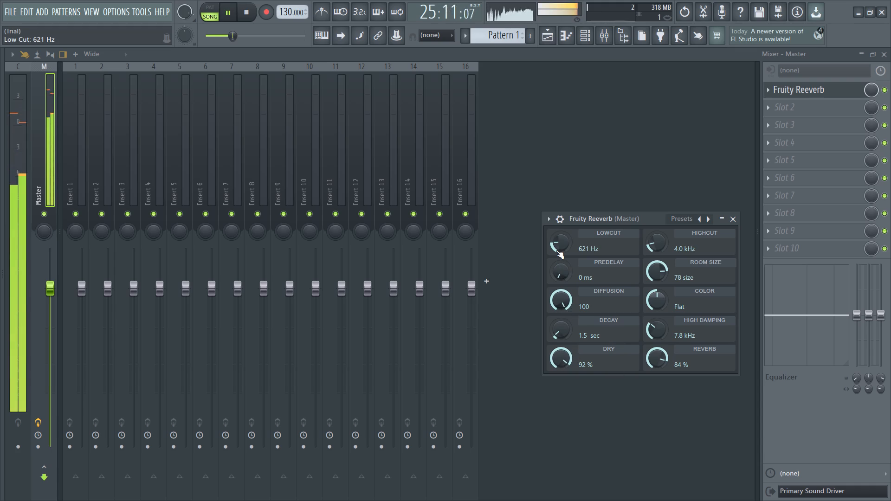
{"action": "scroll", "coordinate": [555, 248], "scroll_direction": "down", "scroll_amount": 1}
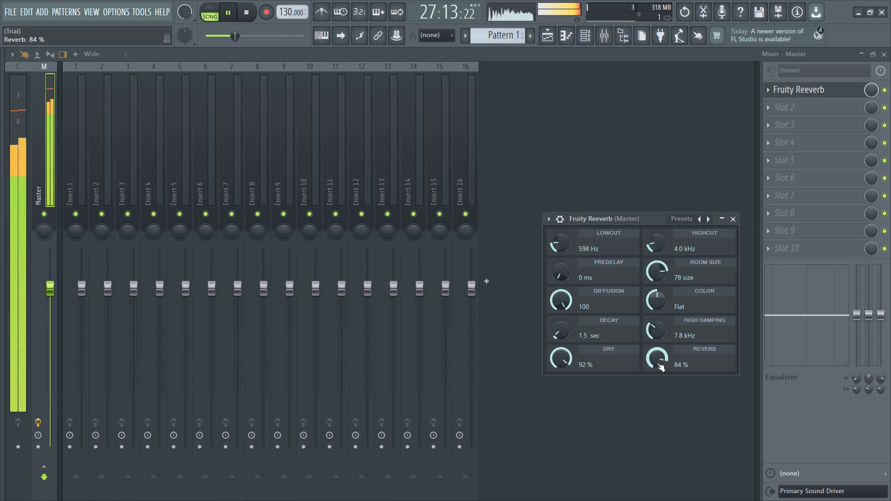
{"action": "scroll", "coordinate": [657, 363], "scroll_direction": "down", "scroll_amount": 1}
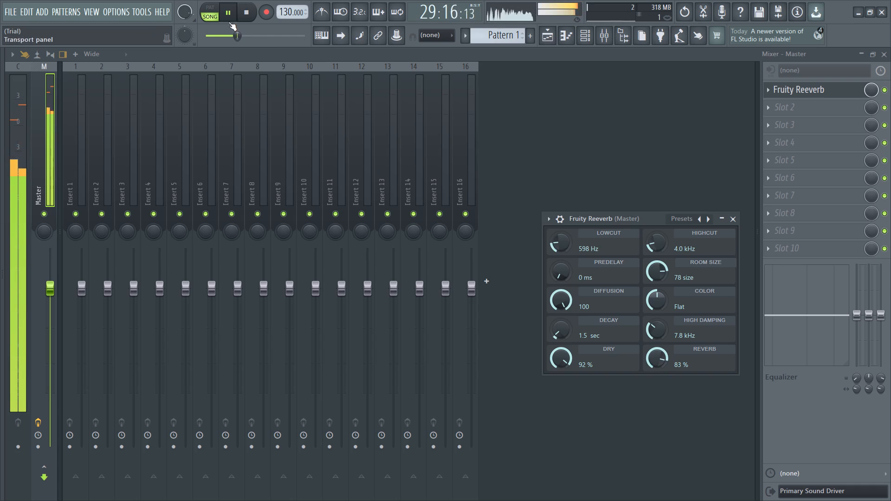
{"action": "key", "text": "space"}
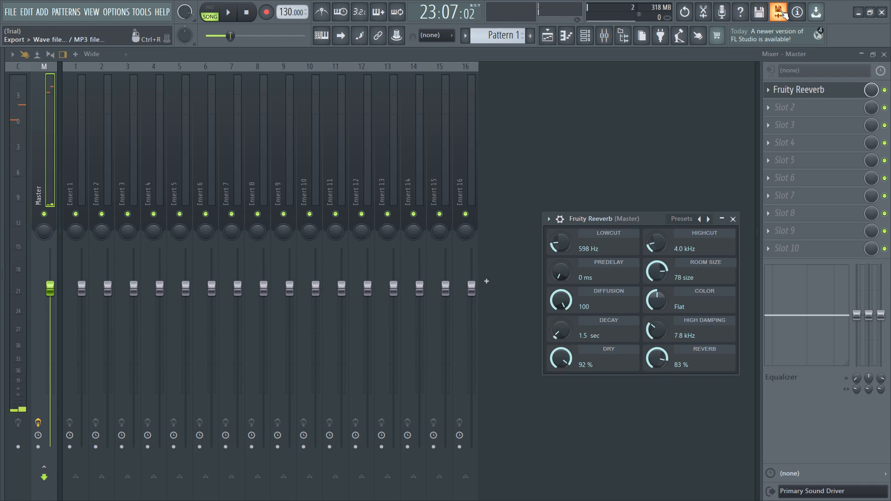
Render the full song as a WAV file named "black krde" in the Music folder.
{"action": "left_click", "coordinate": [781, 11]}
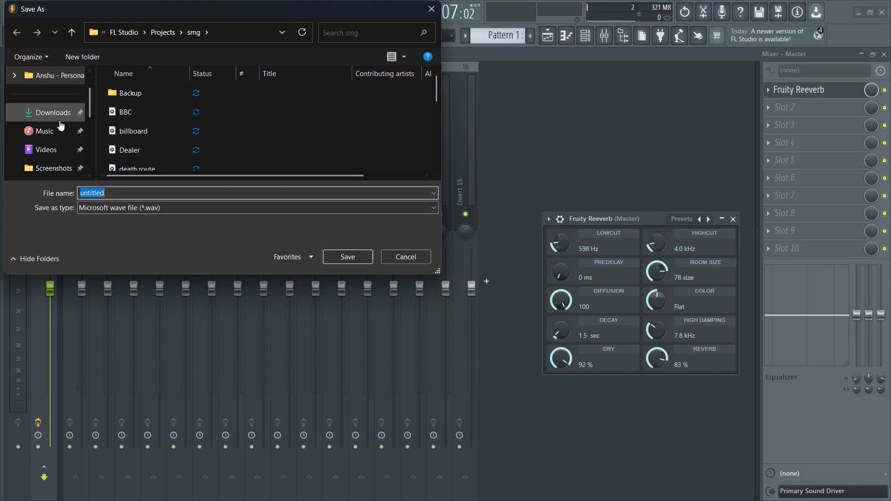
{"action": "left_click", "coordinate": [59, 130]}
{"action": "double_click", "coordinate": [104, 213]}
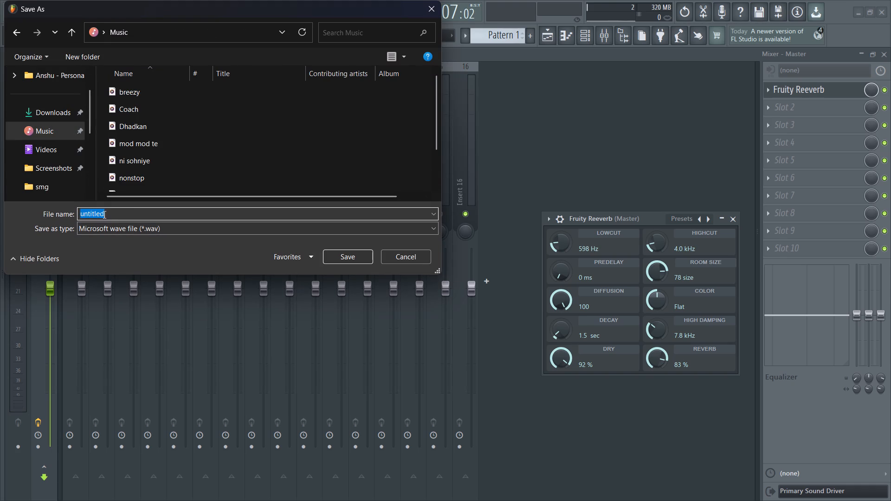
{"action": "key", "text": "b"}
{"action": "type", "text": "lack"}
{"action": "key", "text": "space"}
{"action": "type", "text": "krde"}
{"action": "left_click", "coordinate": [352, 257]}
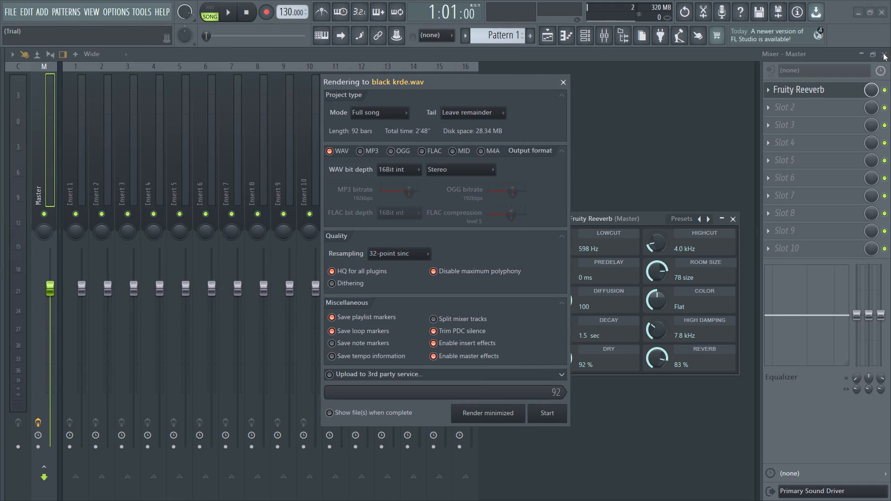
{"action": "left_click", "coordinate": [559, 415]}
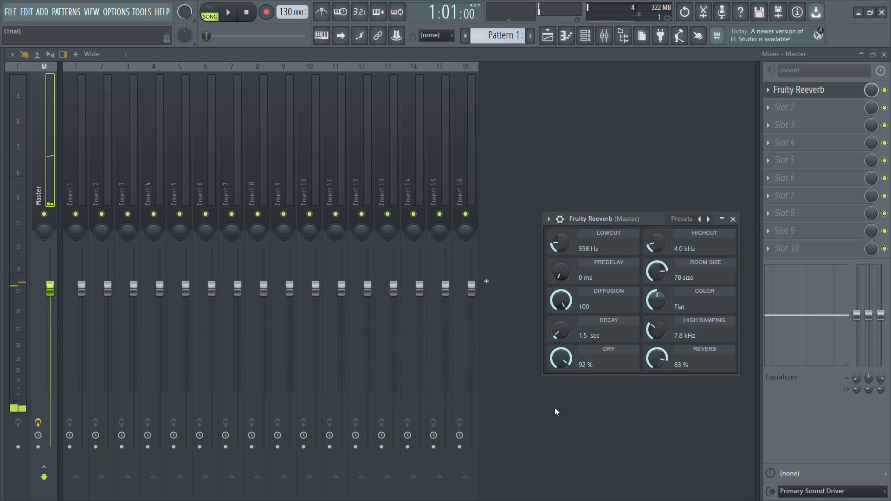
Switch to the CapCut project 0521 and open media import from the device at the Downloads folder.
{"action": "left_click", "coordinate": [865, 13]}
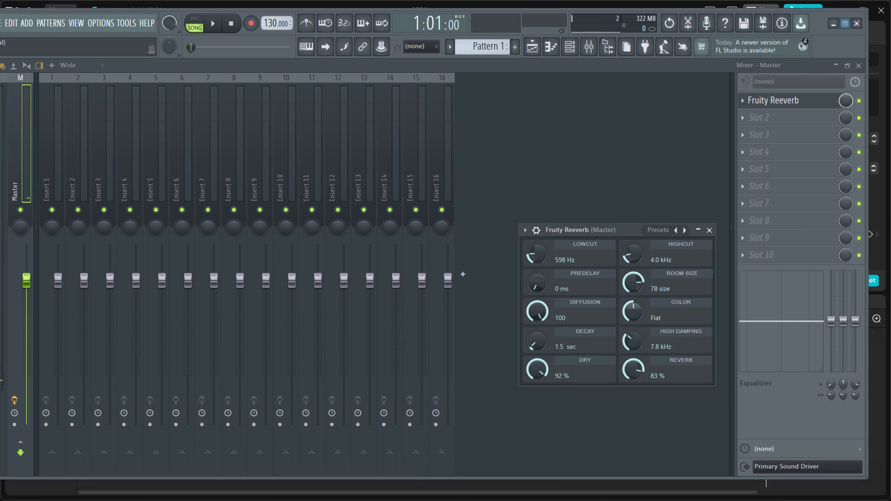
{"action": "left_click", "coordinate": [601, 480]}
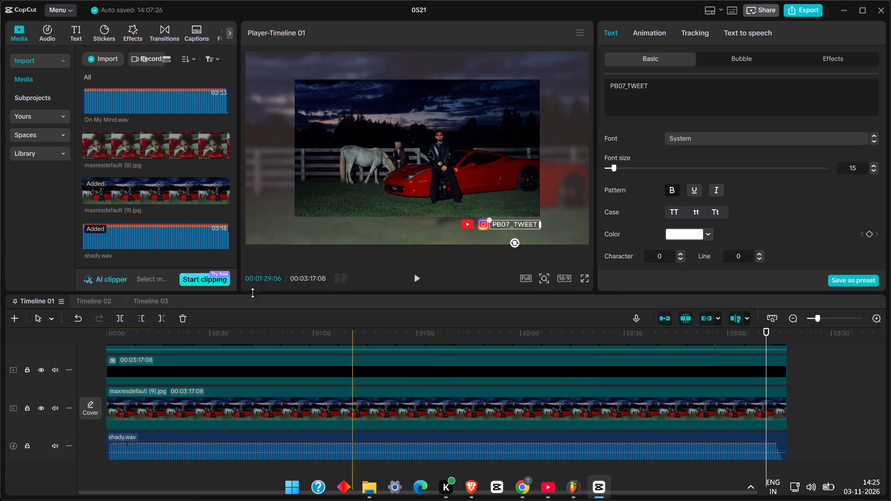
{"action": "left_click", "coordinate": [102, 57]}
{"action": "left_click", "coordinate": [128, 79]}
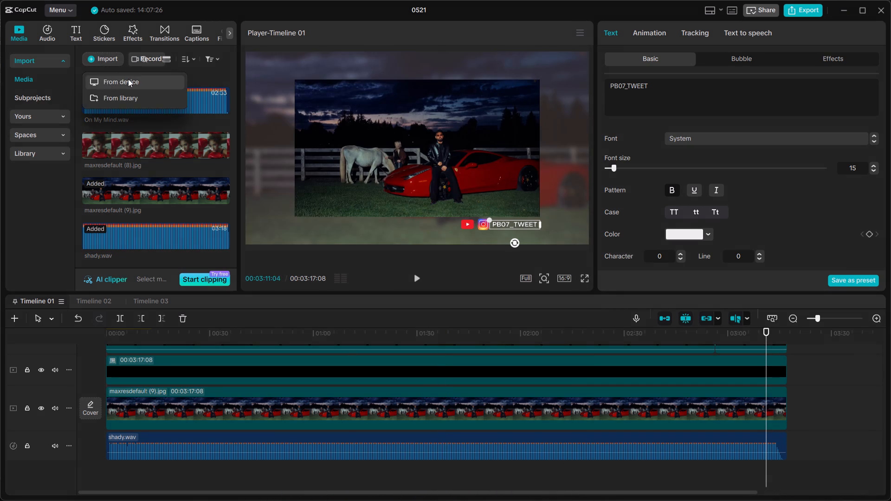
{"action": "left_click", "coordinate": [64, 122]}
{"action": "left_click", "coordinate": [63, 116]}
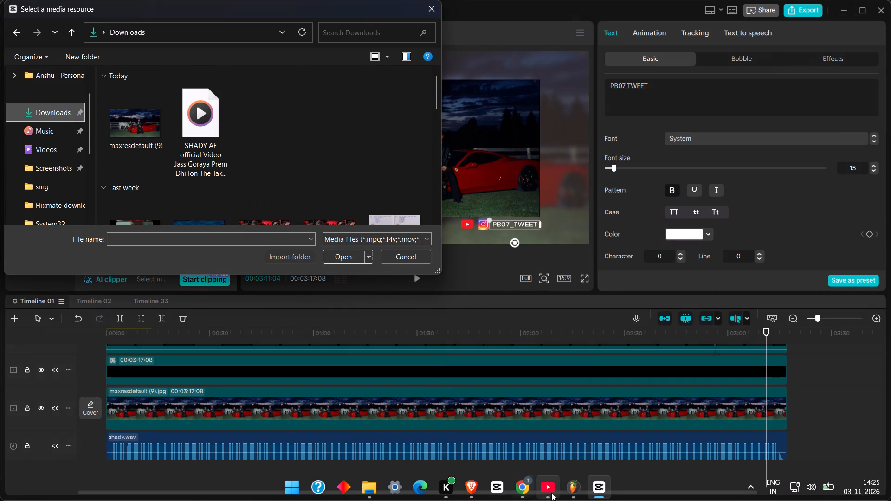
Switch to the YouTube page and download the Black Karde thumbnail image at Maximum Resolution (1280x720).
{"action": "left_click", "coordinate": [551, 490]}
{"action": "left_click", "coordinate": [252, 324]}
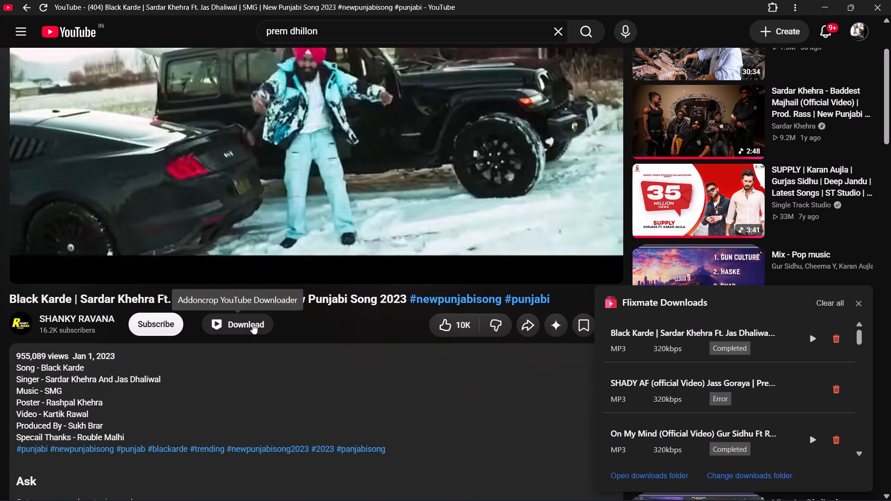
{"action": "left_click", "coordinate": [121, 351]}
{"action": "scroll", "coordinate": [155, 409], "scroll_direction": "down", "scroll_amount": 2}
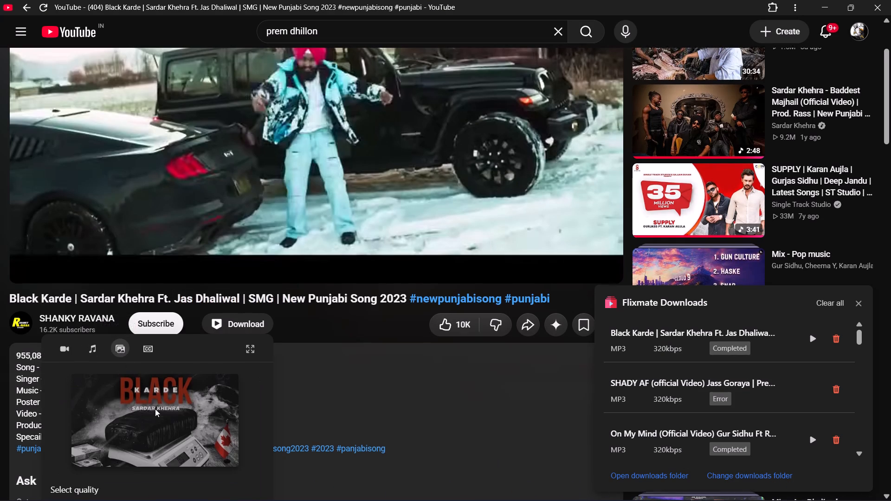
{"action": "scroll", "coordinate": [155, 409], "scroll_direction": "down", "scroll_amount": 1}
{"action": "left_click", "coordinate": [152, 393]}
{"action": "left_click", "coordinate": [226, 428]}
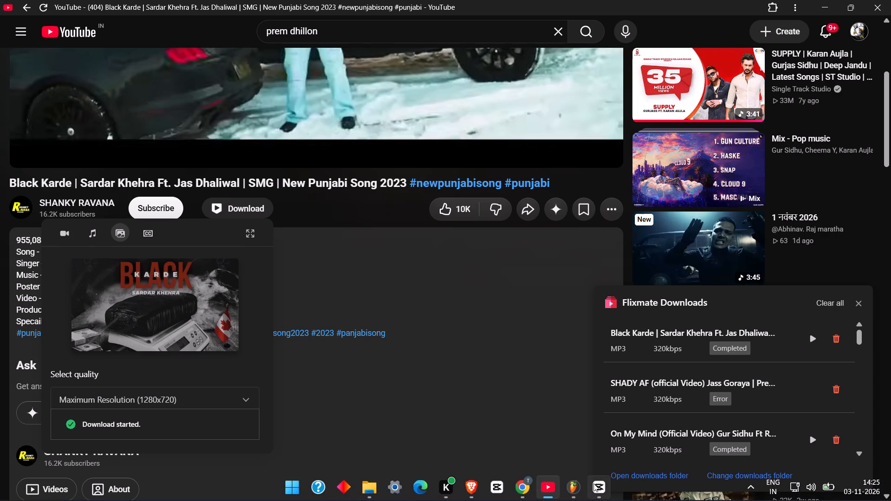
Return to CapCut and import the black krde audio file from the Music folder.
{"action": "left_click", "coordinate": [594, 483]}
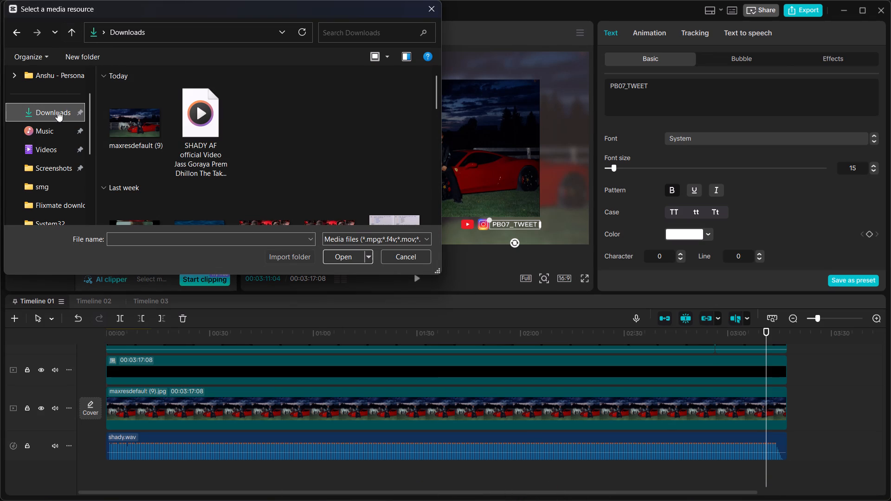
{"action": "left_click", "coordinate": [58, 113]}
{"action": "left_click", "coordinate": [58, 125]}
{"action": "left_click", "coordinate": [58, 113]}
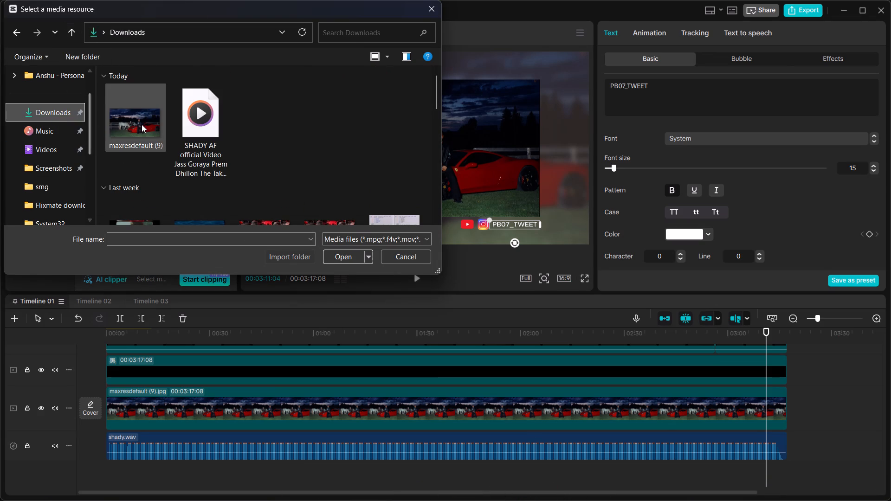
{"action": "left_click", "coordinate": [142, 124]}
{"action": "left_click", "coordinate": [58, 135]}
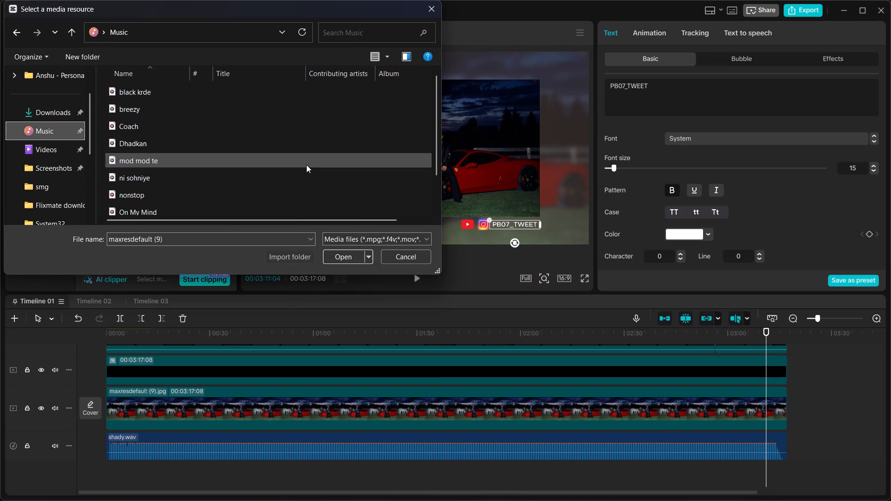
{"action": "scroll", "coordinate": [306, 165], "scroll_direction": "down", "scroll_amount": 5}
{"action": "scroll", "coordinate": [161, 124], "scroll_direction": "up", "scroll_amount": 2}
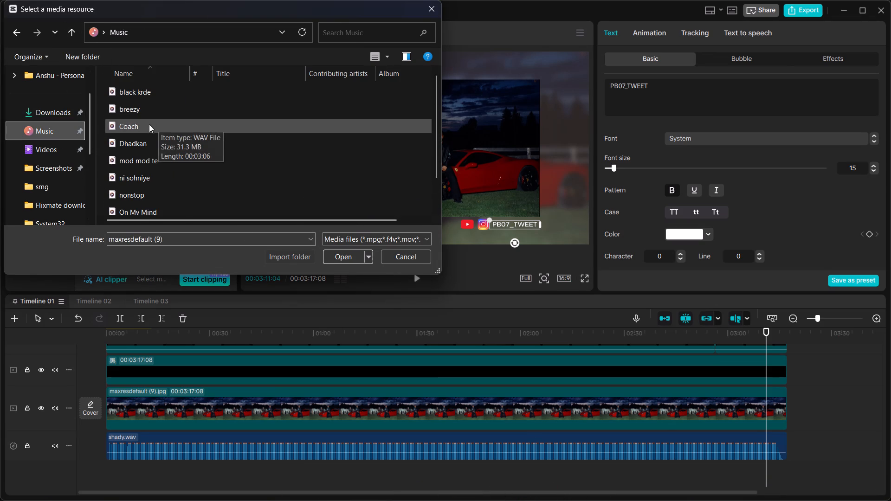
{"action": "double_click", "coordinate": [145, 95]}
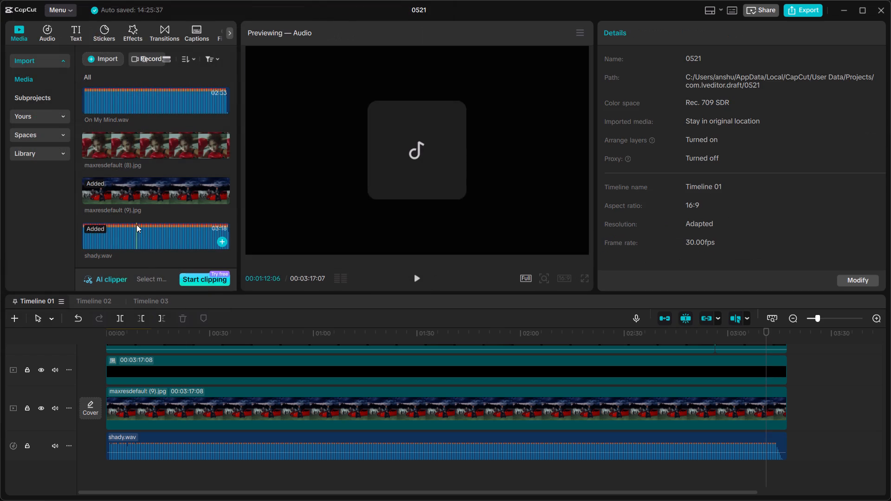
Replace the shady.wav clip on the timeline with black krde.wav, starting at 00:00.
{"action": "scroll", "coordinate": [126, 183], "scroll_direction": "down", "scroll_amount": 3}
{"action": "left_click_drag", "start_coordinate": [110, 230], "coordinate": [109, 244]}
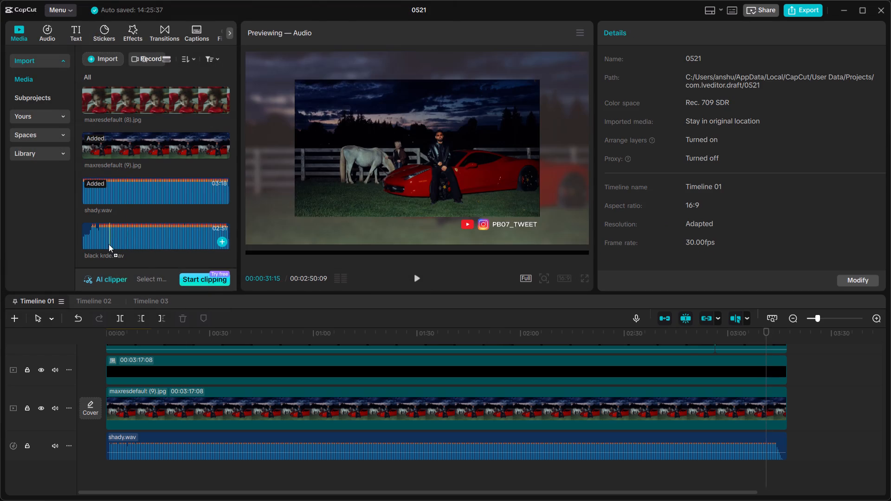
{"action": "left_click_drag", "start_coordinate": [109, 244], "coordinate": [98, 447]}
{"action": "left_click", "coordinate": [124, 441]}
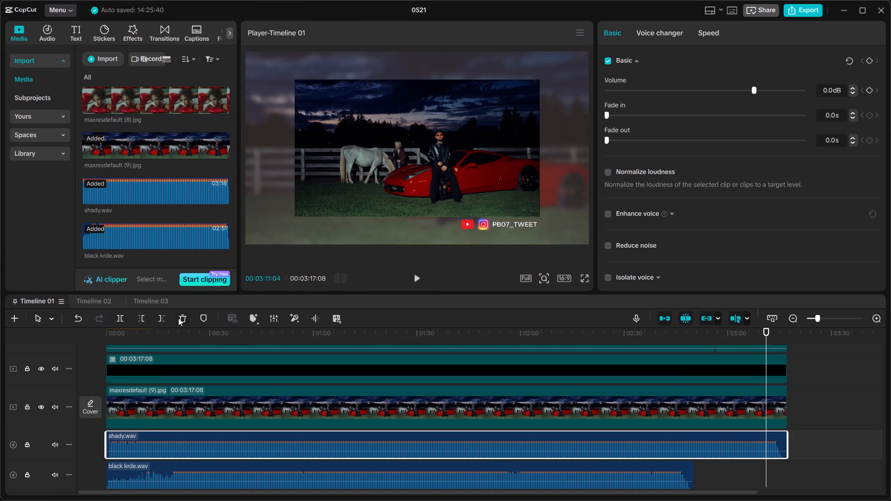
{"action": "left_click", "coordinate": [194, 303]}
{"action": "left_click", "coordinate": [181, 315]}
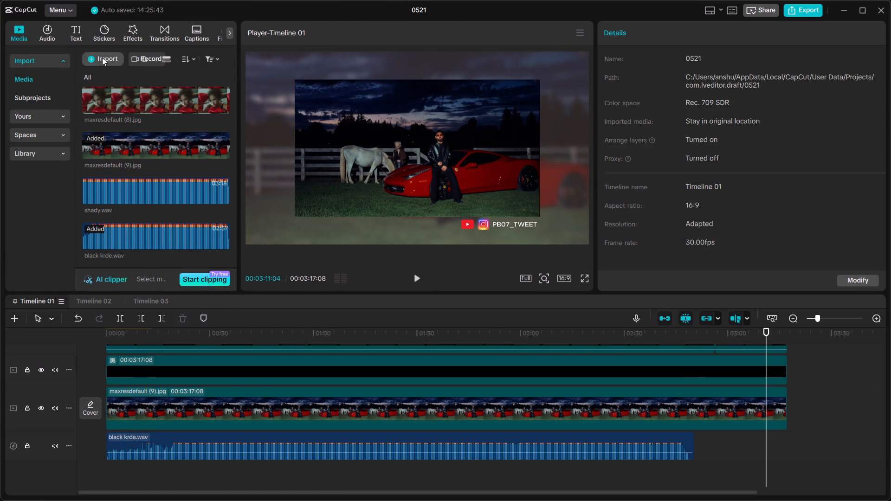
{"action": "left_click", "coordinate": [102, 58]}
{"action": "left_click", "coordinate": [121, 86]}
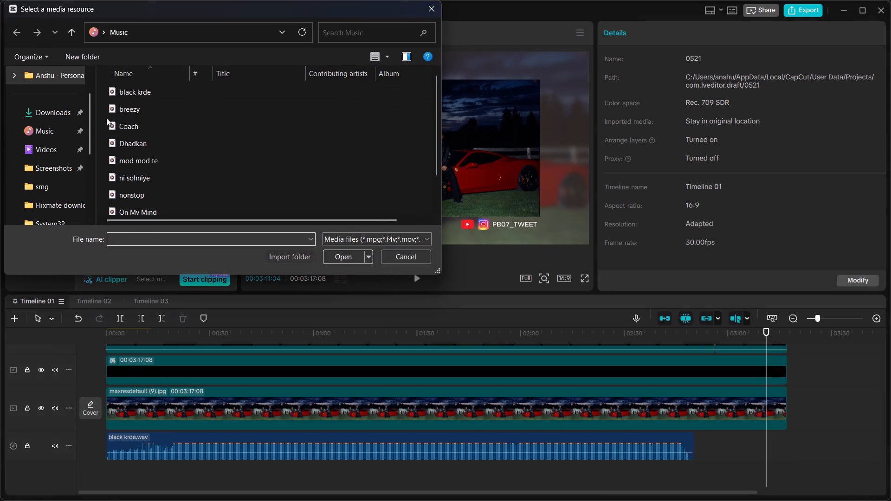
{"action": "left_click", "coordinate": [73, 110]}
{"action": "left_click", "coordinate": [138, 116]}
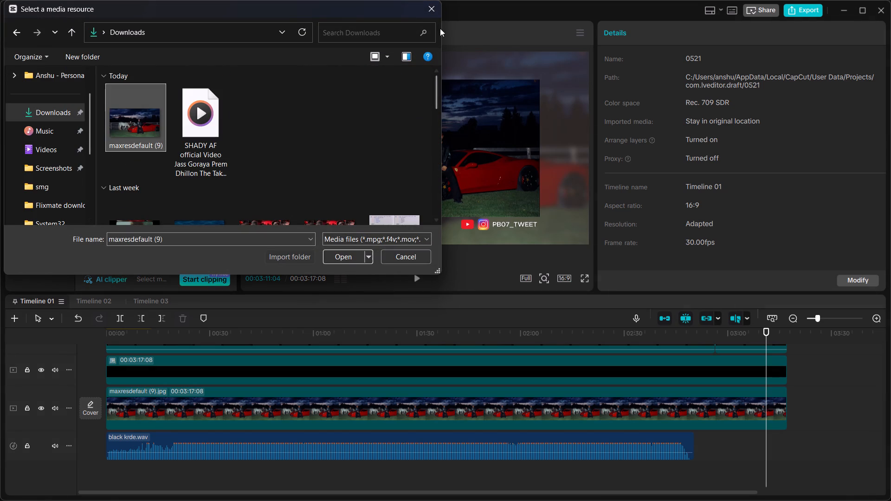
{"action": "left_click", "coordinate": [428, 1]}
Reopen import from the device and refresh the Downloads folder to look for the downloaded Black Karde thumbnail.
{"action": "left_click", "coordinate": [98, 58]}
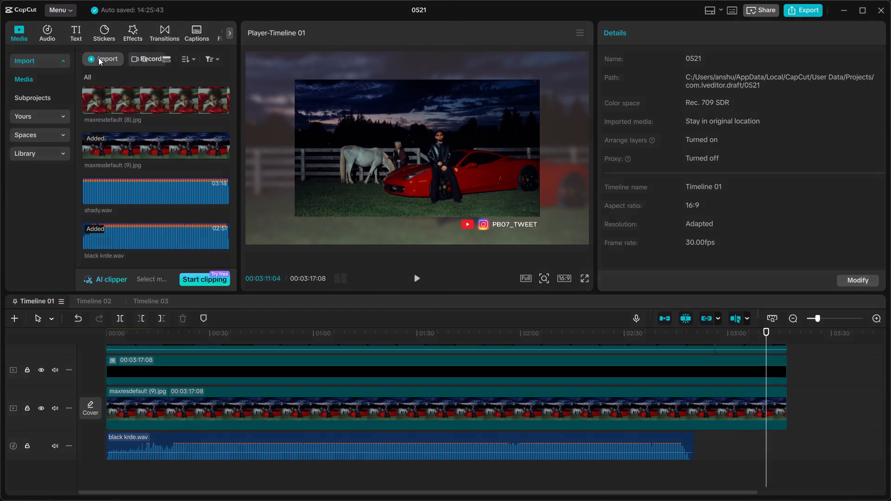
{"action": "left_click", "coordinate": [115, 83]}
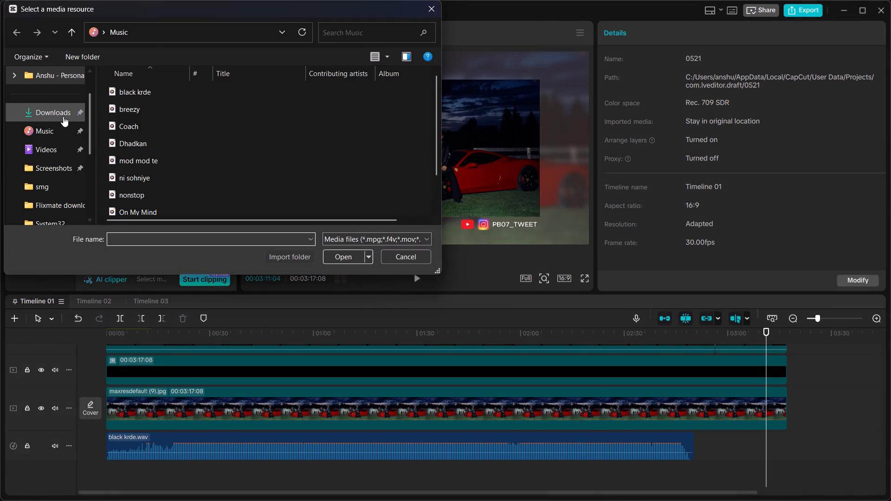
{"action": "left_click", "coordinate": [63, 116]}
{"action": "left_click", "coordinate": [141, 119]}
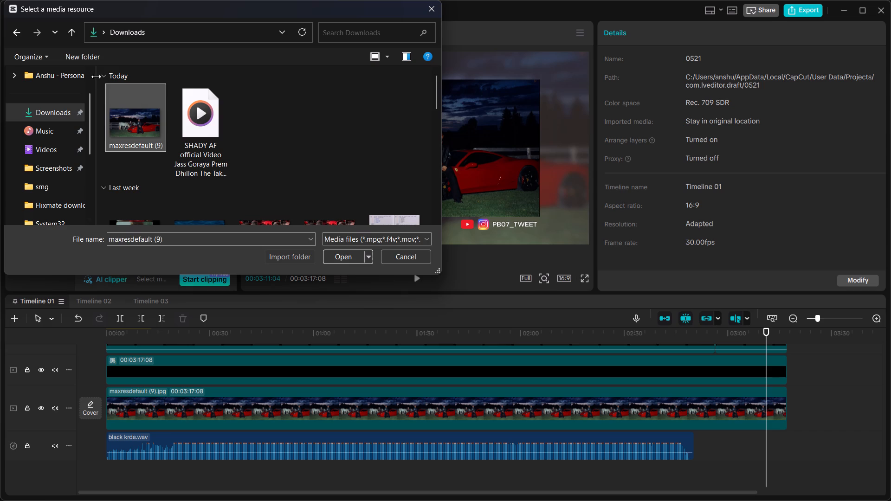
{"action": "left_click", "coordinate": [96, 77]}
{"action": "left_click", "coordinate": [304, 29]}
{"action": "triple_click", "coordinate": [304, 29]}
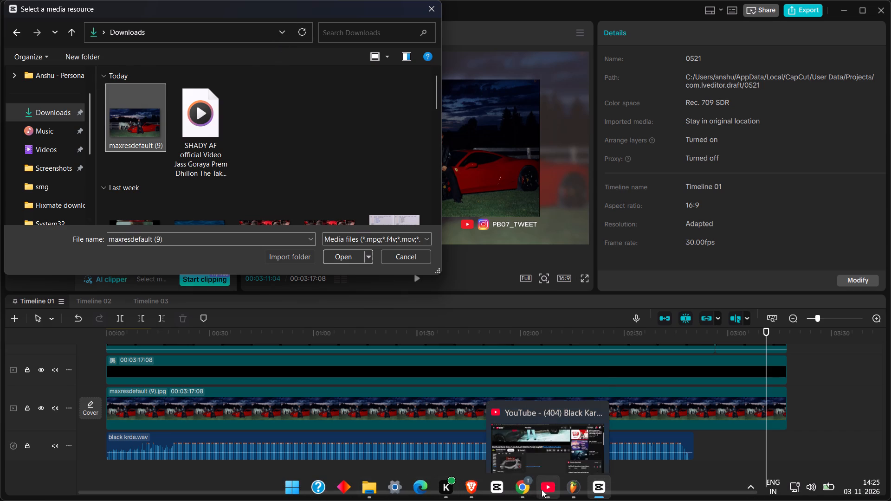
Switch to File Explorer, refresh the Downloads folder and look through it for the Black Karde thumbnail, closing the window when done.
{"action": "left_click", "coordinate": [376, 489]}
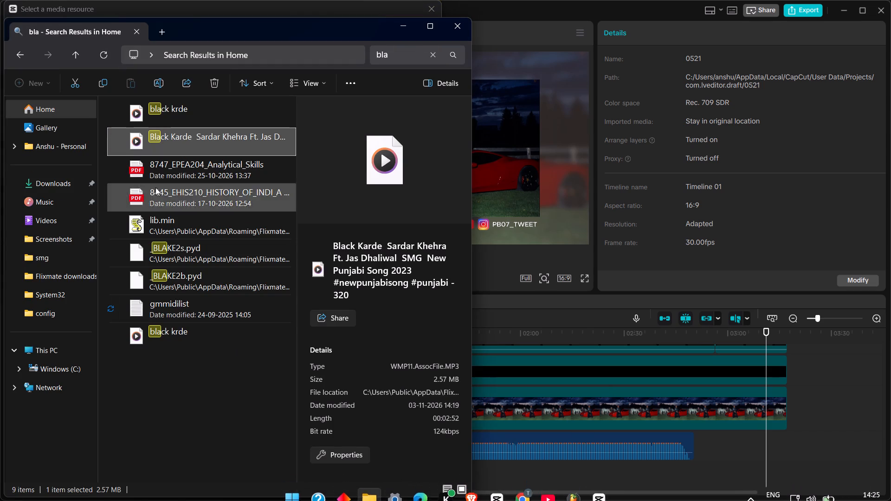
{"action": "left_click", "coordinate": [60, 175]}
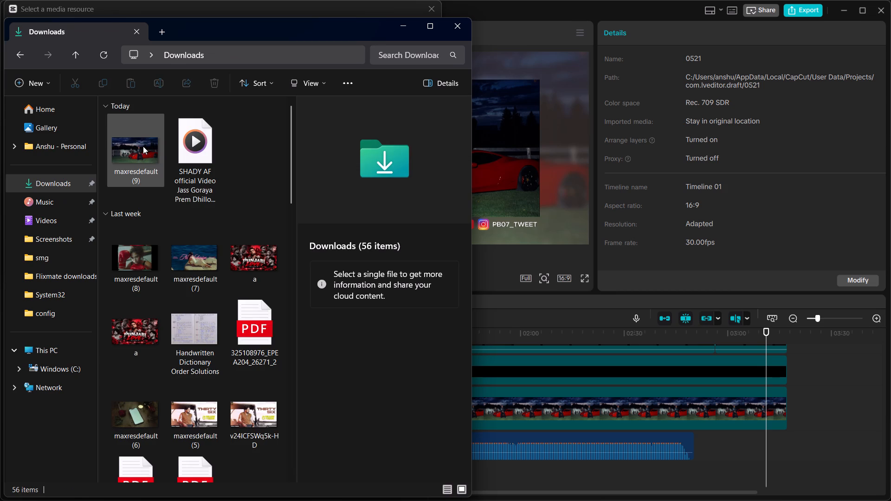
{"action": "left_click", "coordinate": [94, 56]}
{"action": "left_click", "coordinate": [105, 56]}
{"action": "triple_click", "coordinate": [105, 56]}
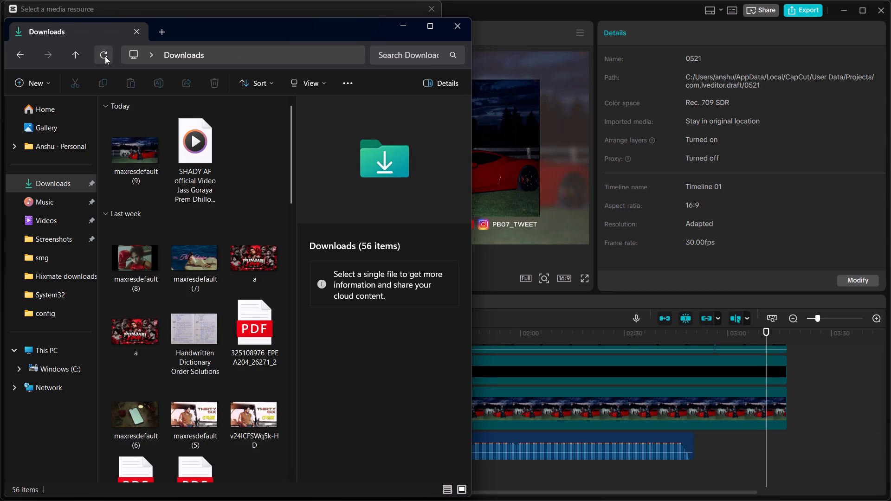
{"action": "double_click", "coordinate": [105, 56]}
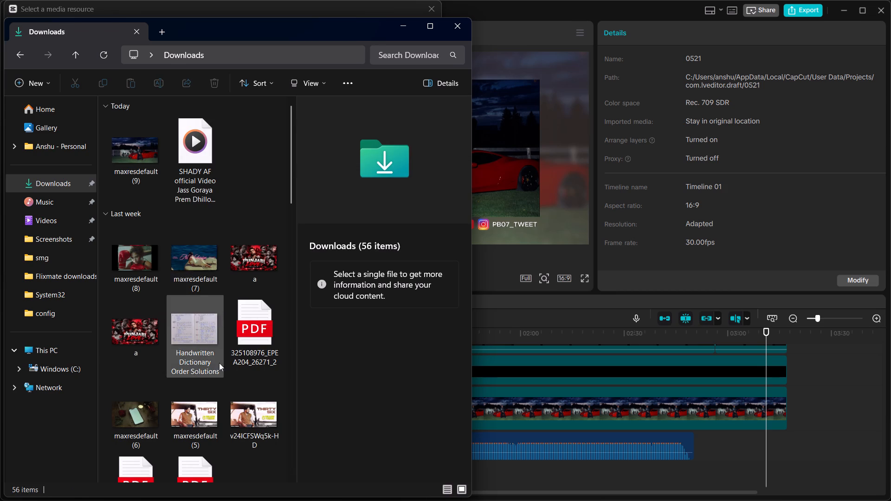
{"action": "scroll", "coordinate": [219, 375], "scroll_direction": "down", "scroll_amount": 13}
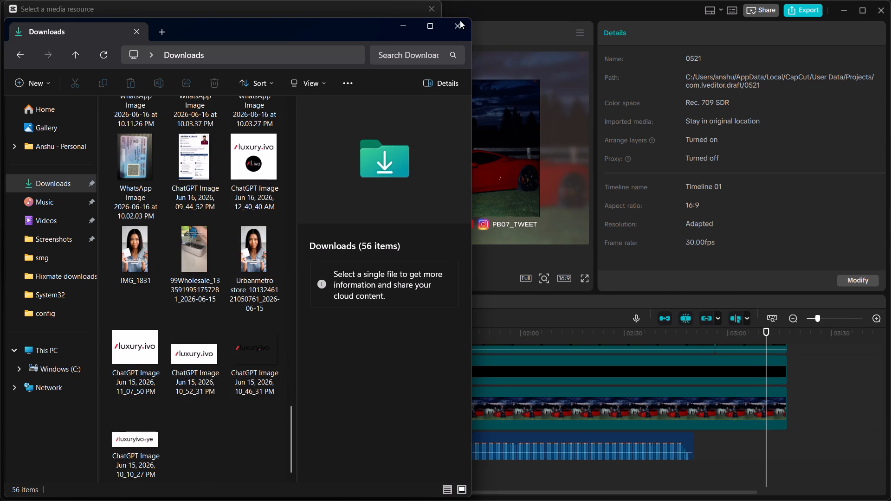
{"action": "left_click", "coordinate": [459, 23]}
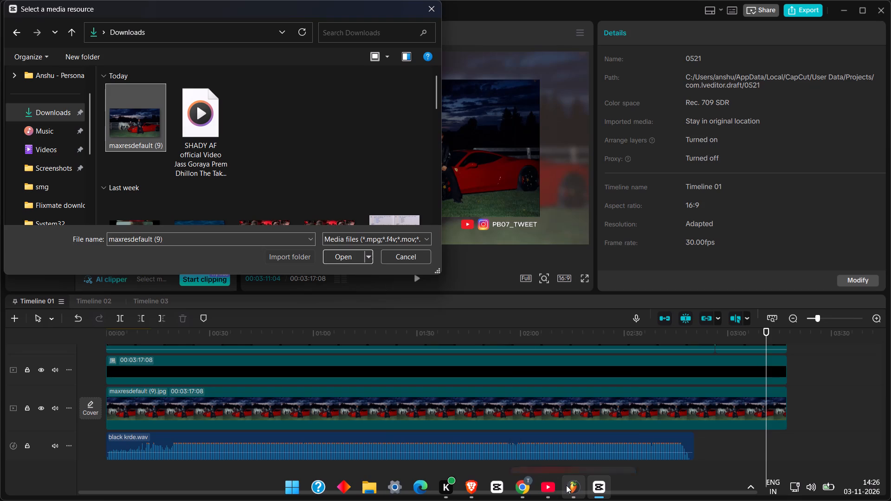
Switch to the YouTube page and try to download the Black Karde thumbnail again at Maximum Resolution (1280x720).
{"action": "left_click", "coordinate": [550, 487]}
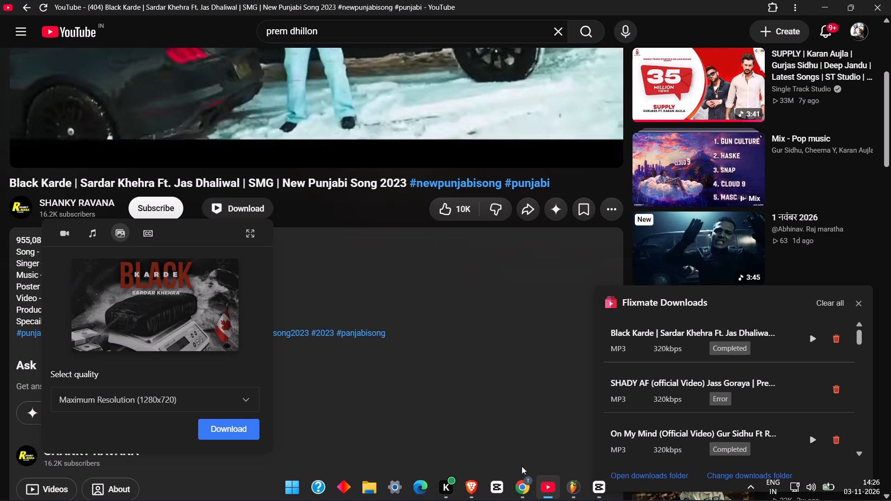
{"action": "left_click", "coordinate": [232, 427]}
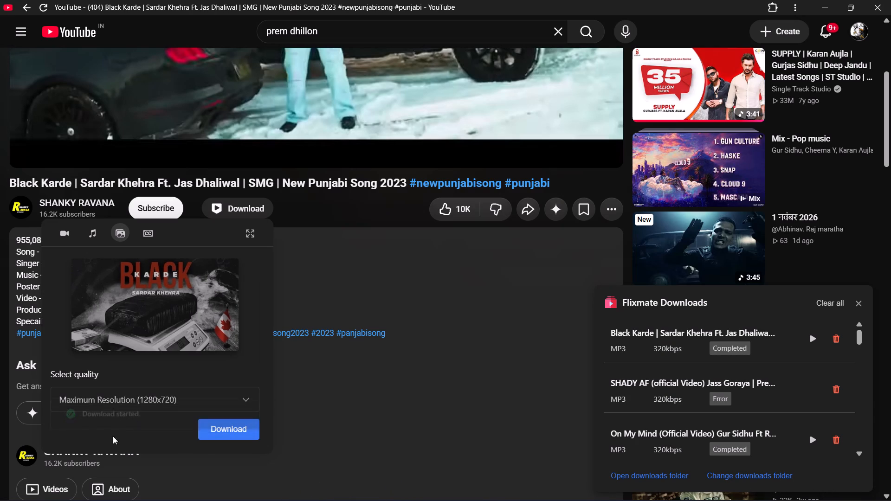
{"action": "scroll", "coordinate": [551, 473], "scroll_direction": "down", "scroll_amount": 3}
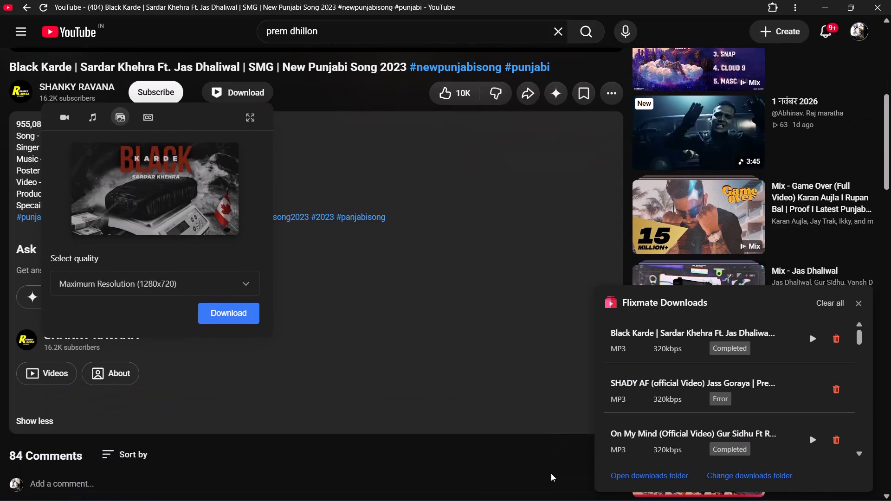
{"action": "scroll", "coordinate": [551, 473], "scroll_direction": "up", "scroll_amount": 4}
Open File Explorer, refresh the Downloads folder and look through its files for the Black Karde thumbnail.
{"action": "left_click", "coordinate": [368, 485]}
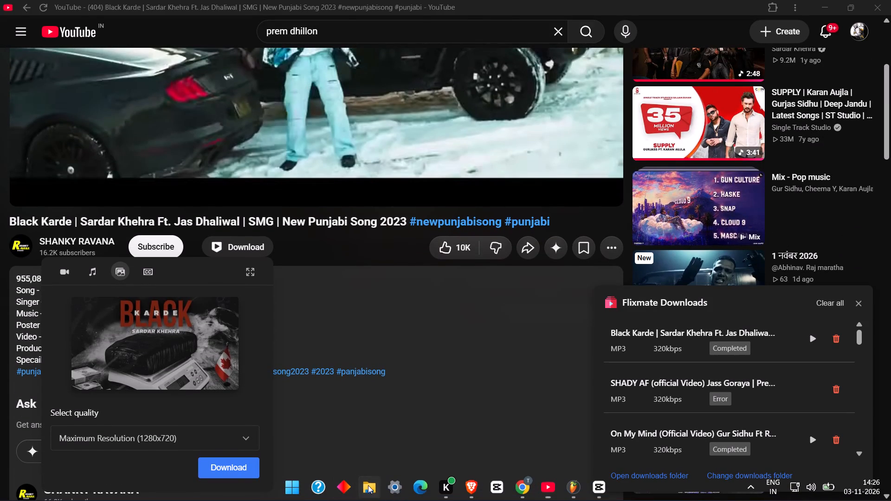
{"action": "left_click", "coordinate": [76, 194]}
{"action": "left_click", "coordinate": [71, 182]}
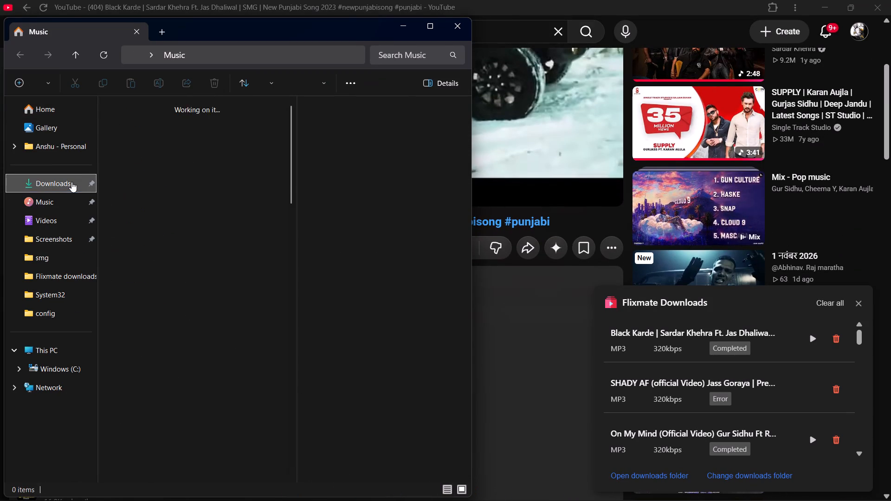
{"action": "left_click", "coordinate": [105, 56]}
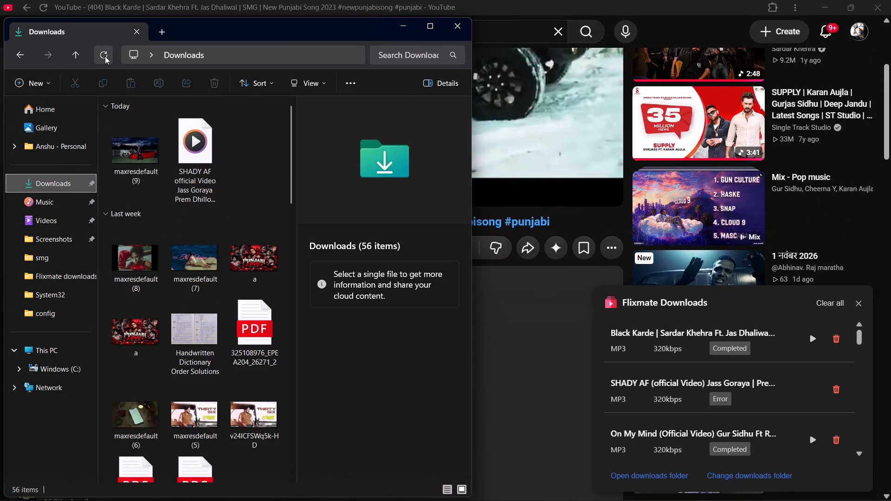
{"action": "triple_click", "coordinate": [105, 56]}
{"action": "scroll", "coordinate": [176, 240], "scroll_direction": "down", "scroll_amount": 5}
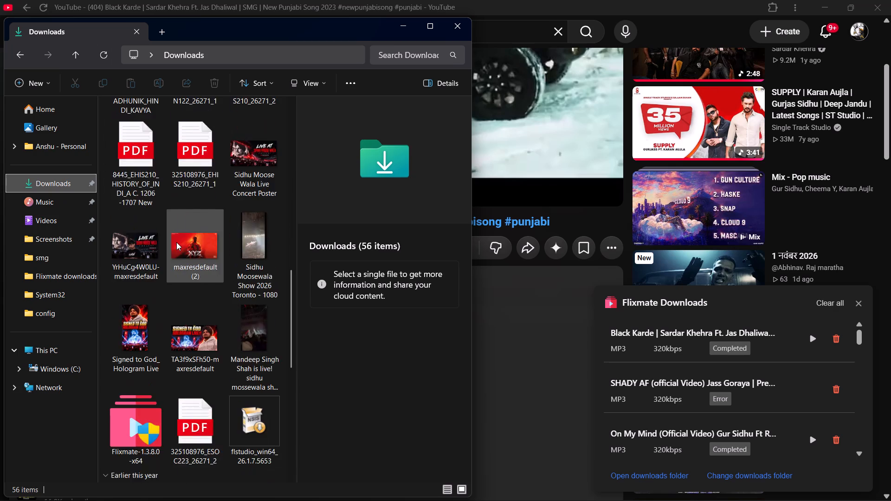
{"action": "scroll", "coordinate": [176, 242], "scroll_direction": "down", "scroll_amount": 8}
{"action": "scroll", "coordinate": [182, 286], "scroll_direction": "up", "scroll_amount": 6}
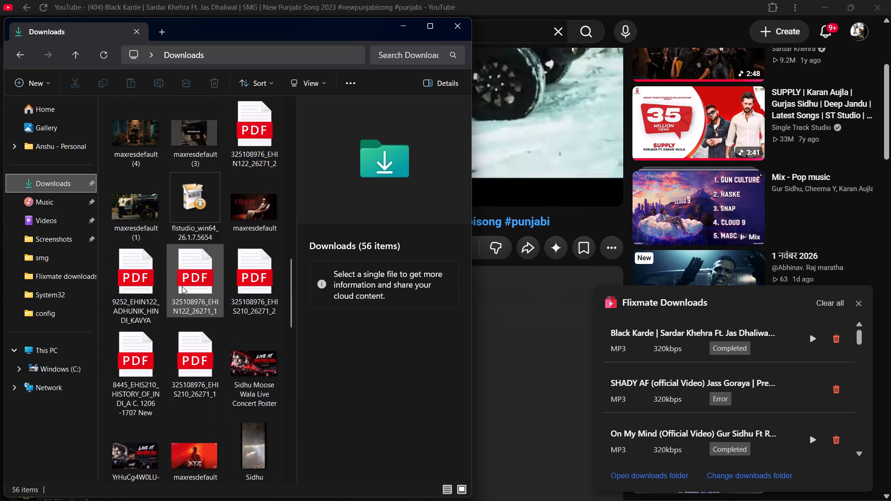
{"action": "scroll", "coordinate": [182, 286], "scroll_direction": "up", "scroll_amount": 7}
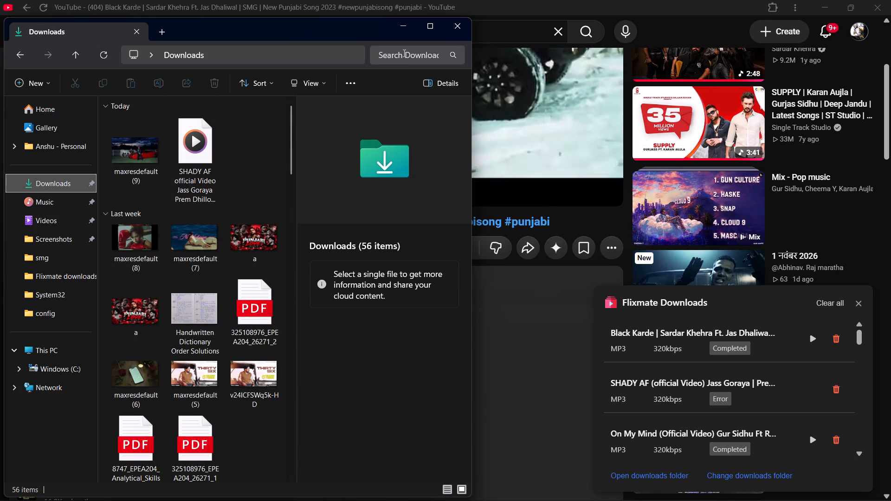
Search the Downloads folder for "black".
{"action": "left_click", "coordinate": [403, 53]}
{"action": "key", "text": "b"}
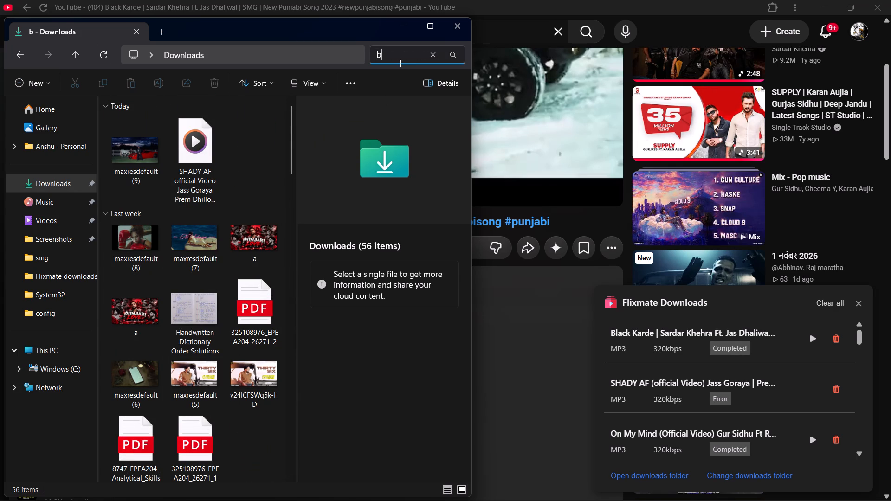
{"action": "key", "text": "l"}
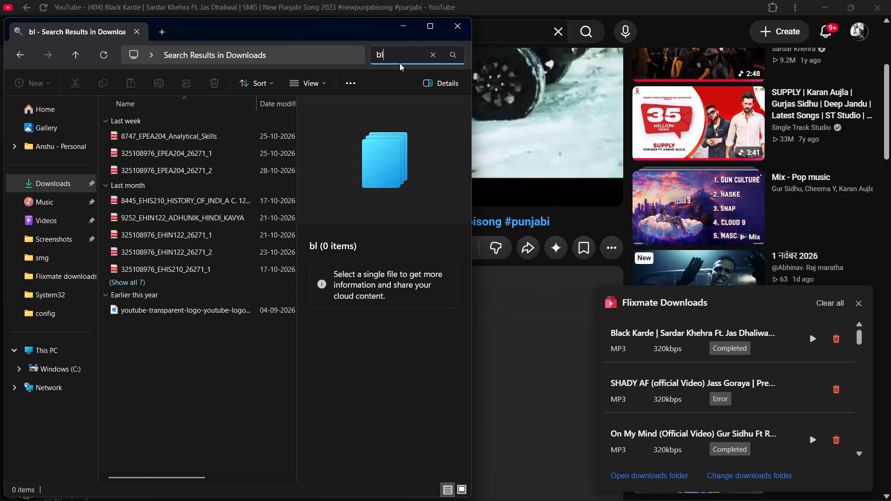
{"action": "key", "text": "a"}
{"action": "type", "text": "ck"}
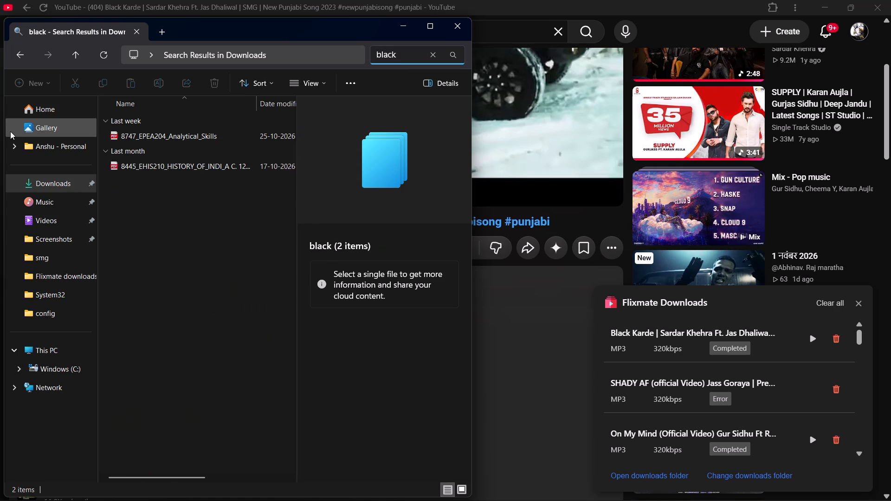
Search File Explorer's Home location for "blac" and check the details of the last black krde result.
{"action": "left_click", "coordinate": [30, 116]}
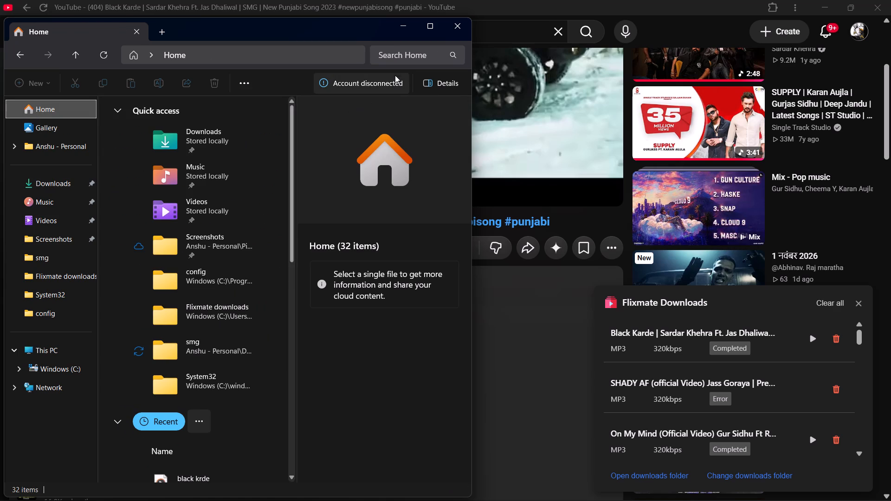
{"action": "left_click", "coordinate": [396, 71]}
{"action": "left_click", "coordinate": [404, 56]}
{"action": "left_click", "coordinate": [399, 52]}
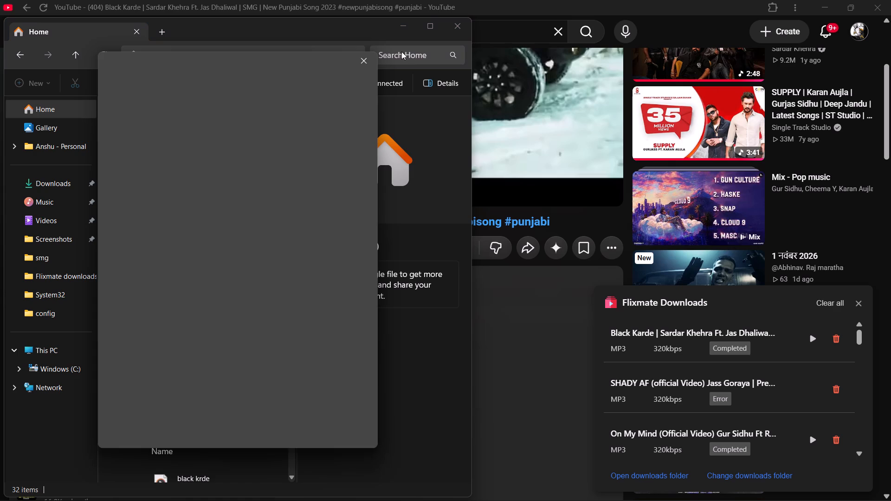
{"action": "left_click", "coordinate": [369, 61]}
{"action": "left_click", "coordinate": [395, 53]}
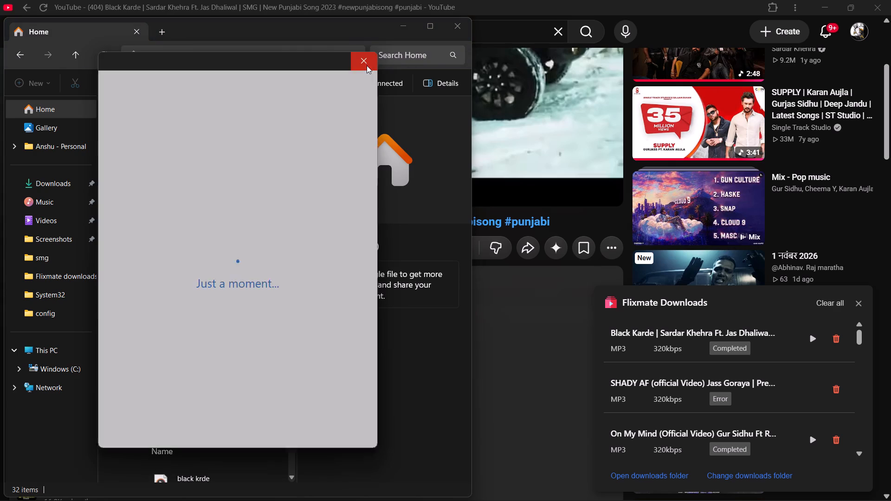
{"action": "left_click", "coordinate": [367, 65]}
{"action": "left_click", "coordinate": [407, 53]}
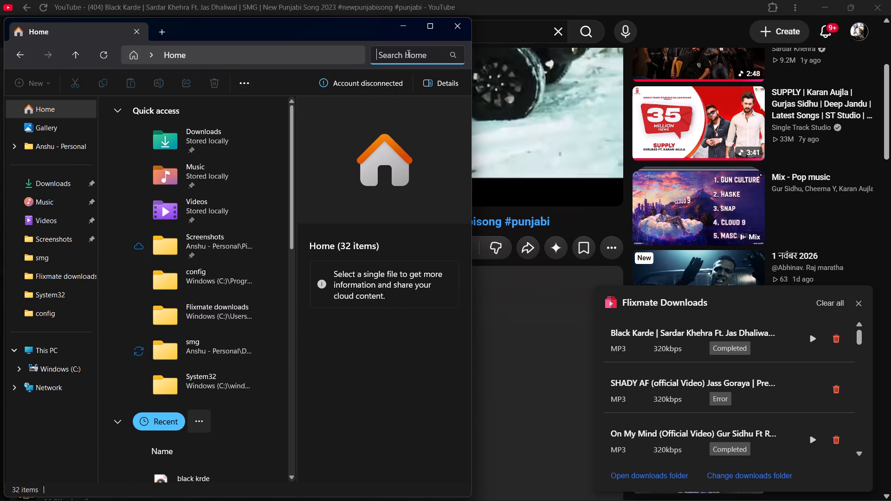
{"action": "key", "text": "b"}
{"action": "key", "text": "l"}
{"action": "type", "text": "ac"}
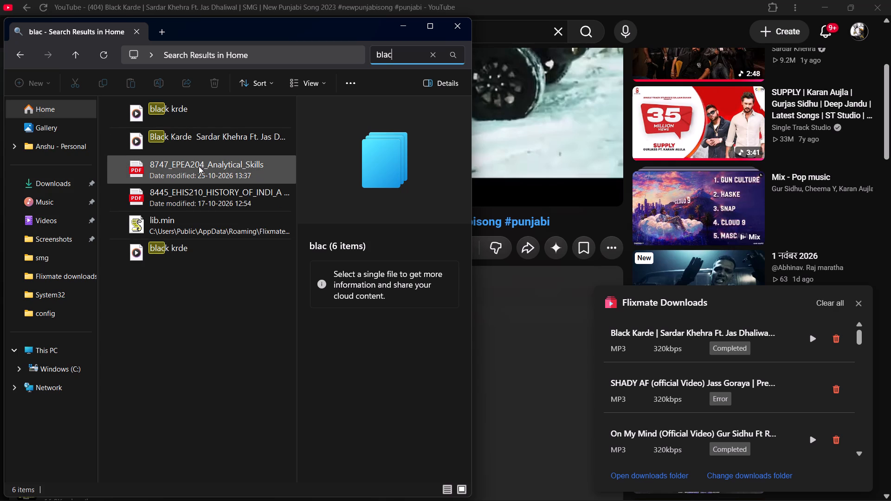
{"action": "left_click", "coordinate": [187, 246]}
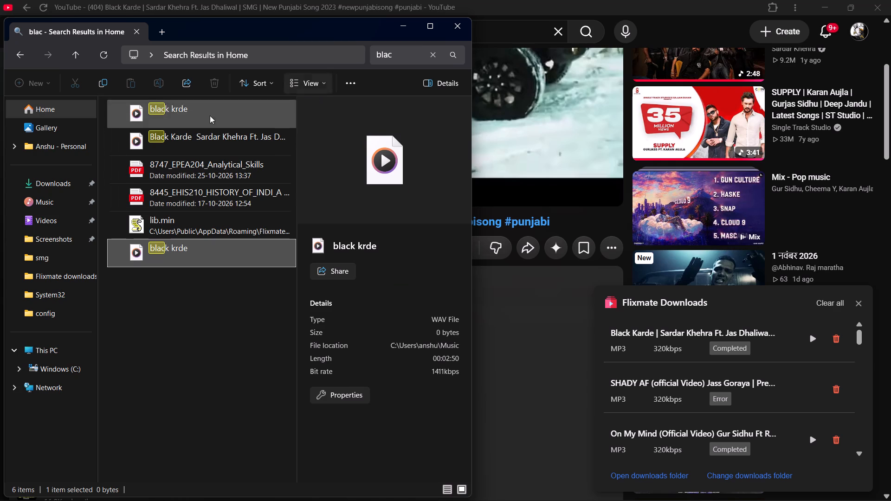
Check the Downloads folder once more for the thumbnail and close File Explorer.
{"action": "left_click", "coordinate": [56, 174]}
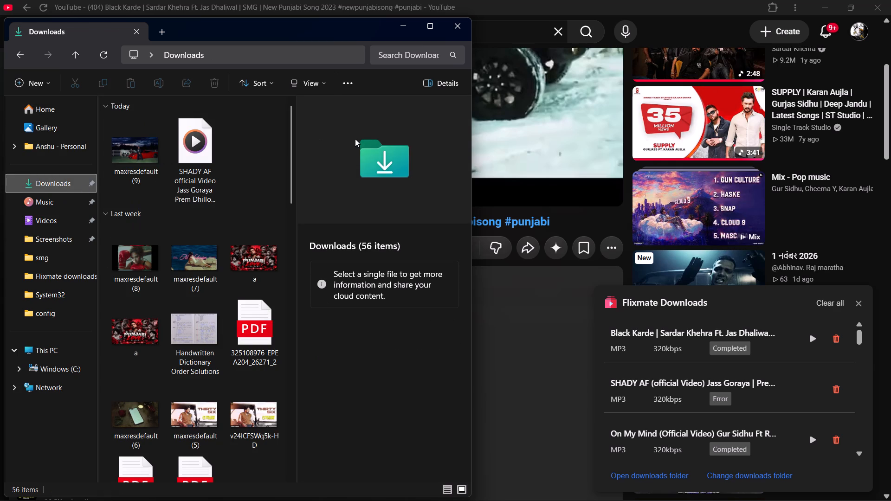
{"action": "left_click", "coordinate": [251, 151]}
{"action": "left_click", "coordinate": [453, 27]}
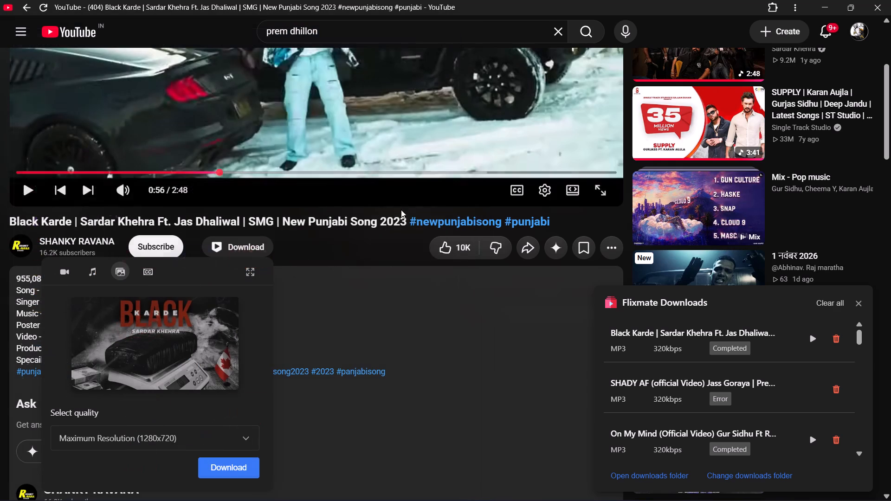
Copy the share link of the Black Karde YouTube video.
{"action": "left_click", "coordinate": [528, 247]}
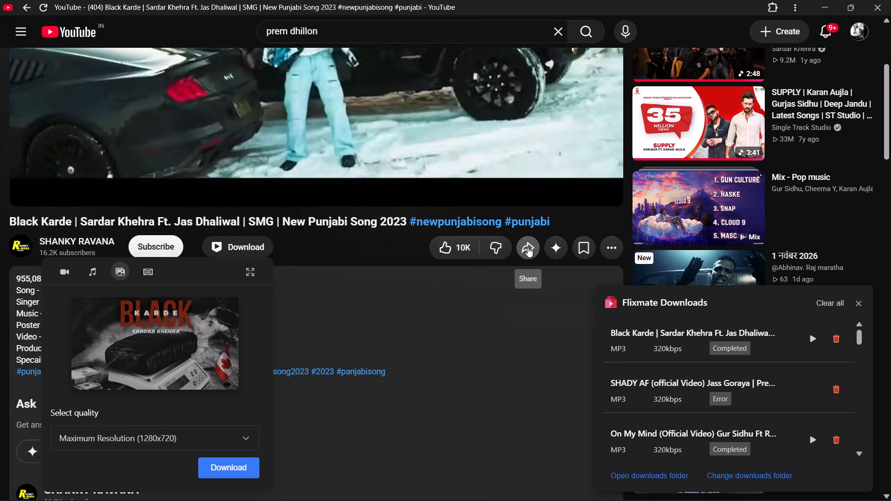
{"action": "left_click", "coordinate": [548, 321]}
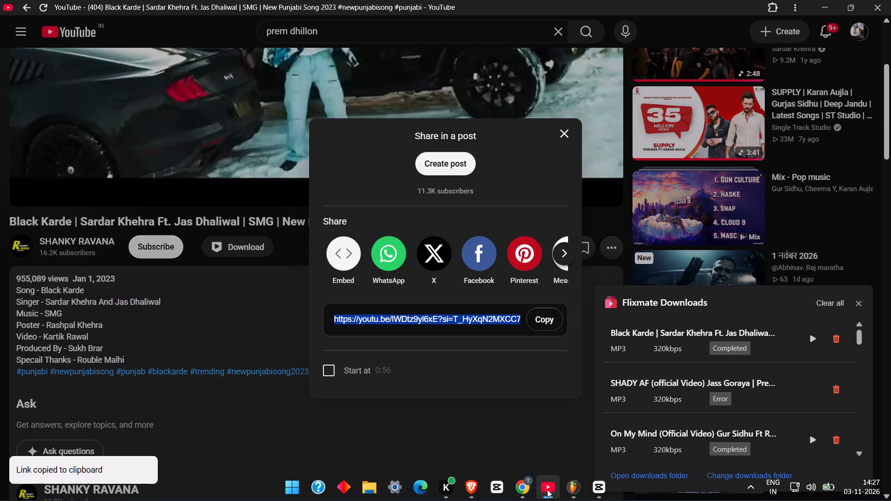
Switch to the Chrome window, search for "yt thumb downloader" in a new tab and open the Youtube Thumbnail Grabber site.
{"action": "left_click", "coordinate": [522, 485]}
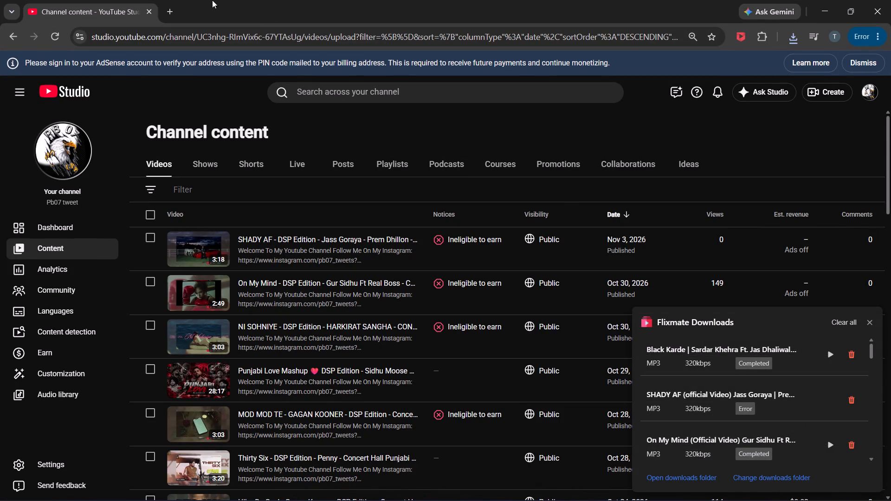
{"action": "left_click", "coordinate": [172, 9]}
{"action": "key", "text": "y"}
{"action": "key", "text": "t"}
{"action": "key", "text": "space"}
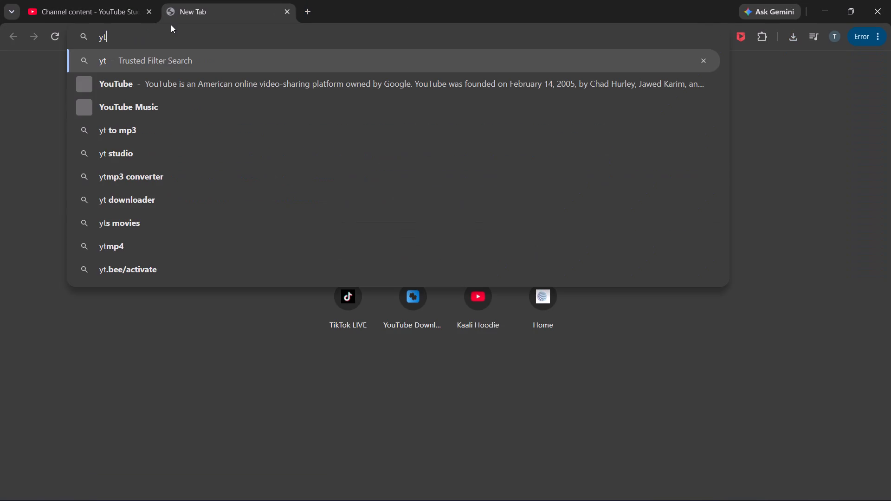
{"action": "type", "text": "th"}
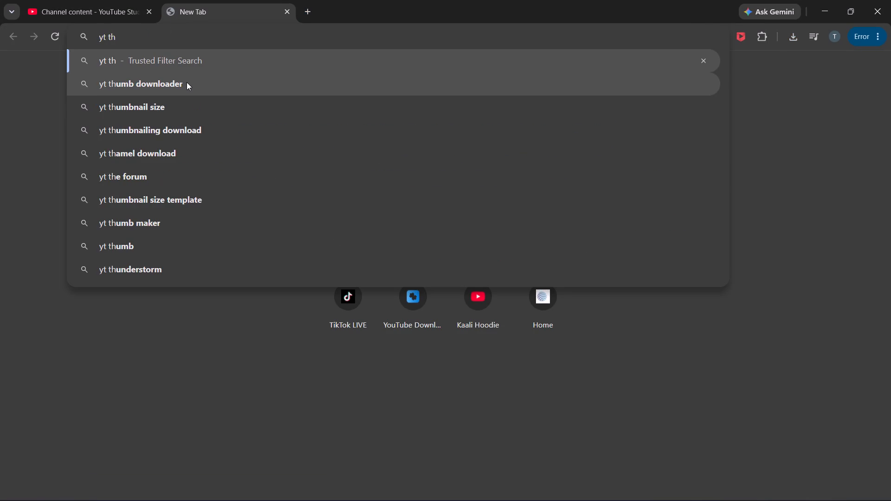
{"action": "left_click", "coordinate": [187, 82]}
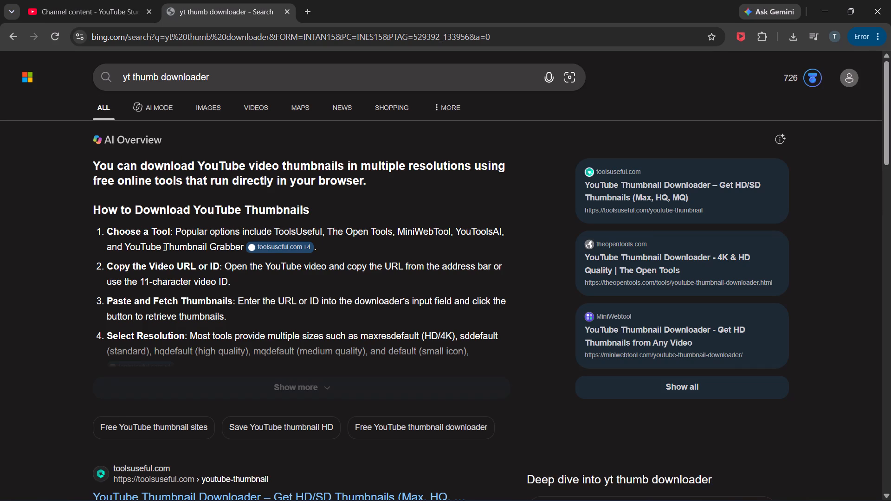
{"action": "scroll", "coordinate": [176, 283], "scroll_direction": "down", "scroll_amount": 5}
{"action": "left_click", "coordinate": [194, 389]}
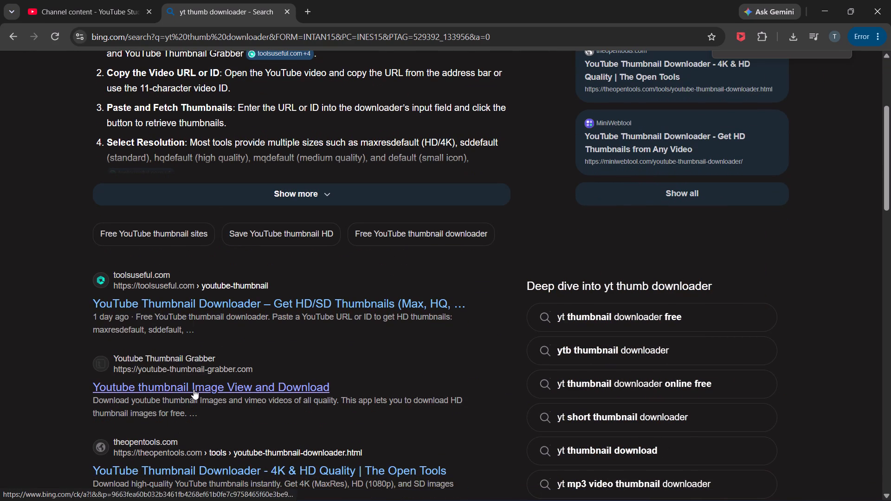
Paste the copied Black Karde video link into the thumbnail grabber and get its thumbnail images.
{"action": "scroll", "coordinate": [327, 306], "scroll_direction": "down", "scroll_amount": 1}
{"action": "left_click", "coordinate": [373, 359]}
{"action": "key", "text": "ctrl+v"}
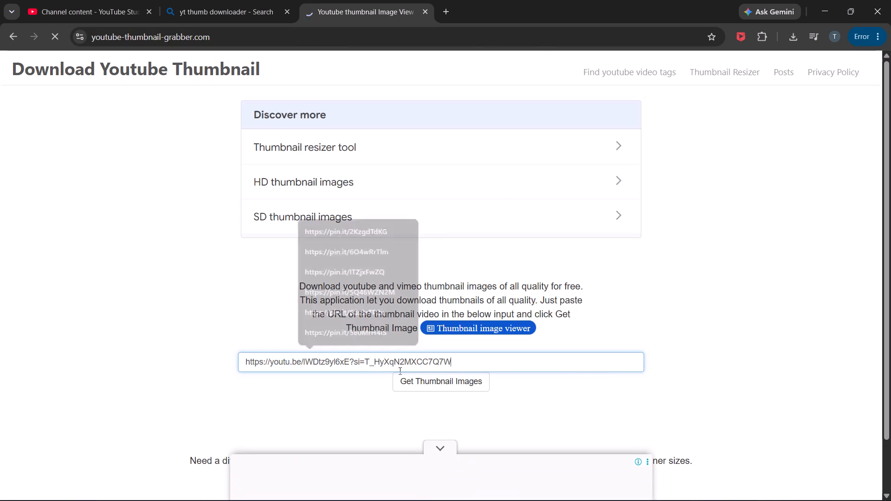
{"action": "left_click", "coordinate": [419, 381]}
{"action": "scroll", "coordinate": [421, 380], "scroll_direction": "down", "scroll_amount": 4}
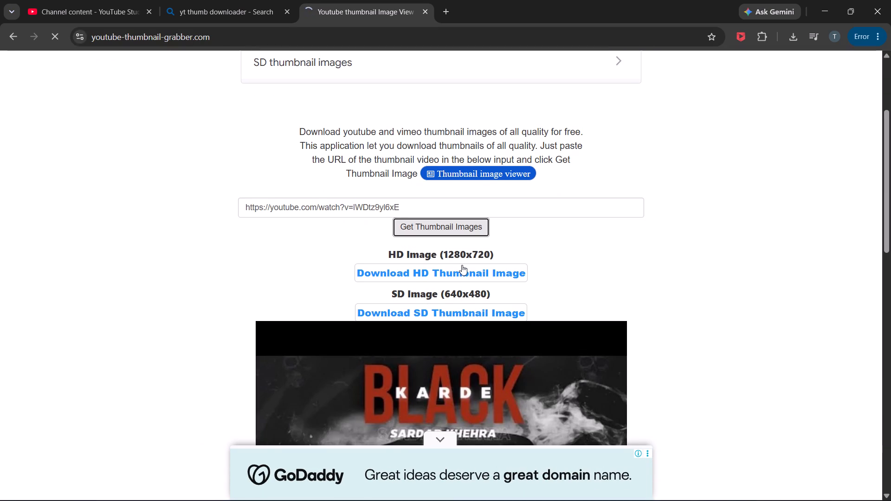
Download the SD (640x480) version of the Black Karde thumbnail image.
{"action": "scroll", "coordinate": [464, 274], "scroll_direction": "down", "scroll_amount": 3}
{"action": "scroll", "coordinate": [465, 167], "scroll_direction": "down", "scroll_amount": 2}
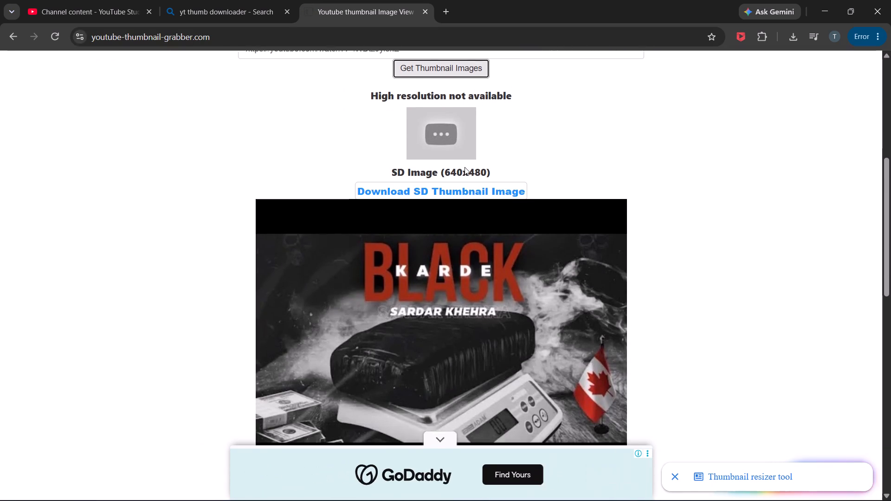
{"action": "scroll", "coordinate": [452, 220], "scroll_direction": "down", "scroll_amount": 3}
{"action": "scroll", "coordinate": [452, 237], "scroll_direction": "up", "scroll_amount": 6}
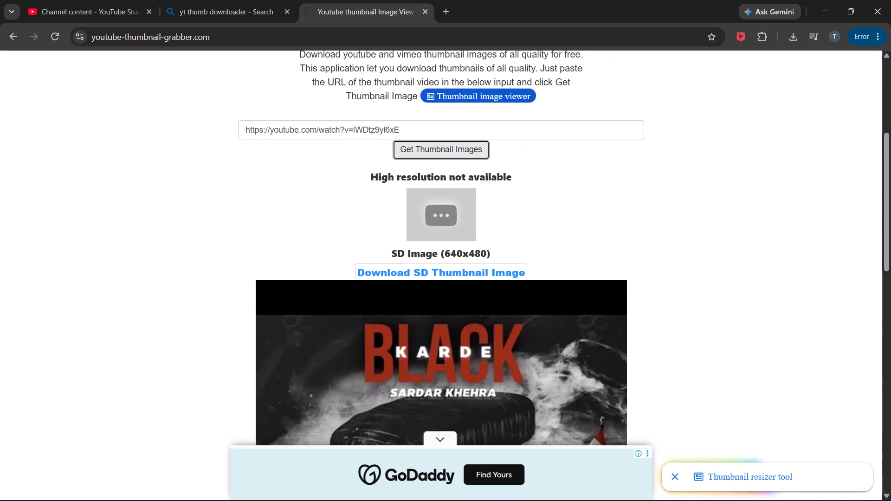
{"action": "left_click", "coordinate": [448, 274]}
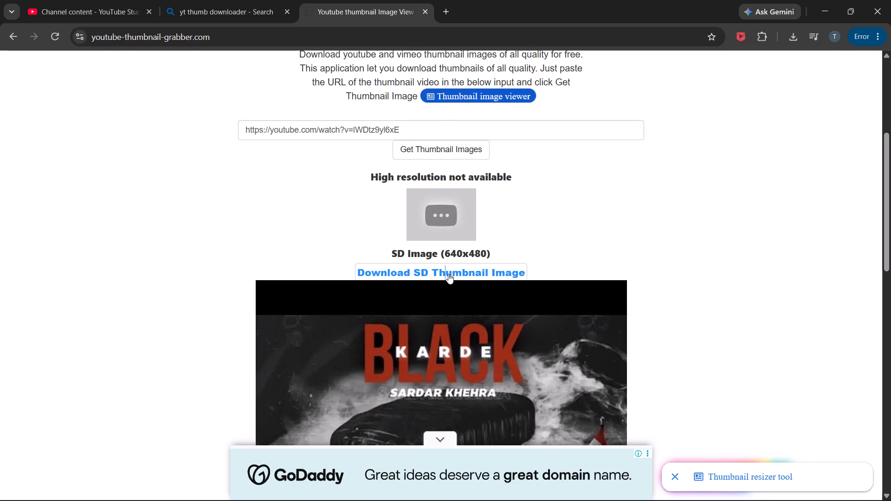
{"action": "scroll", "coordinate": [448, 274], "scroll_direction": "down", "scroll_amount": 5}
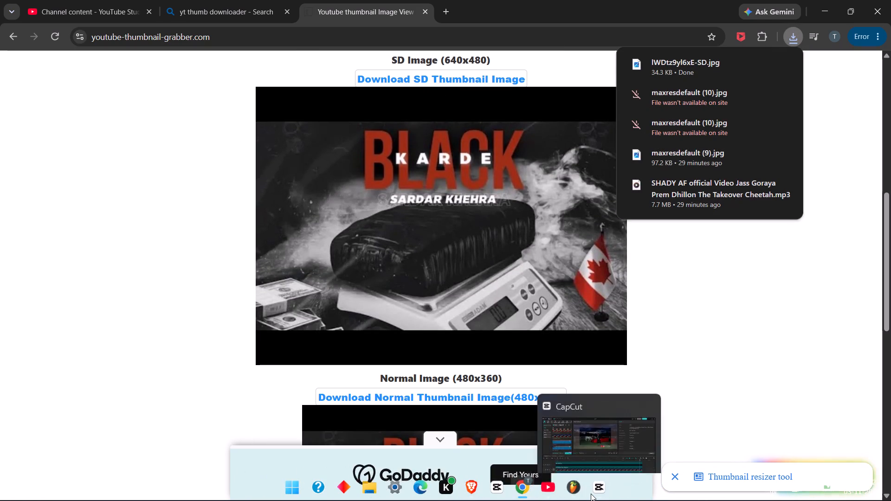
Switch to CapCut and import the lWDtz9yl6xE-SD image from the Downloads folder into the project media.
{"action": "left_click", "coordinate": [591, 494]}
{"action": "left_click", "coordinate": [129, 128]}
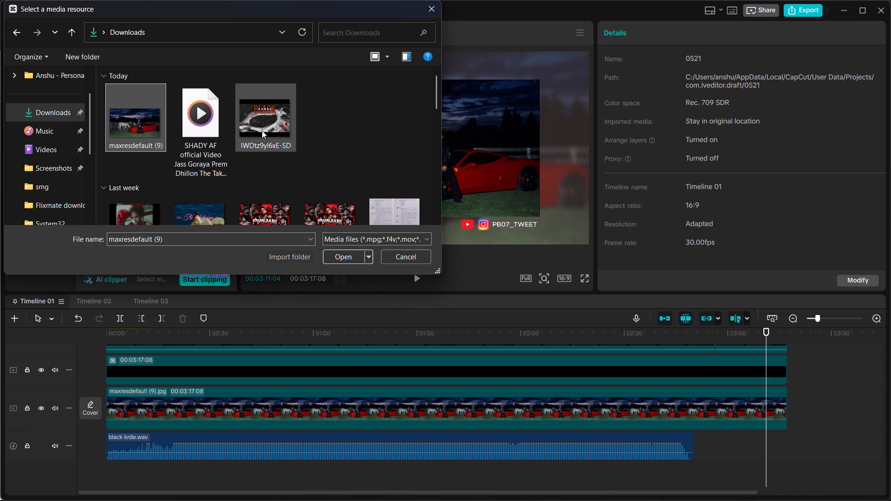
{"action": "double_click", "coordinate": [264, 129]}
Replace the maxresdefault (9).jpg clip on the main track with the imported Black Karde image, using the original video effect.
{"action": "scroll", "coordinate": [254, 244], "scroll_direction": "down", "scroll_amount": 3}
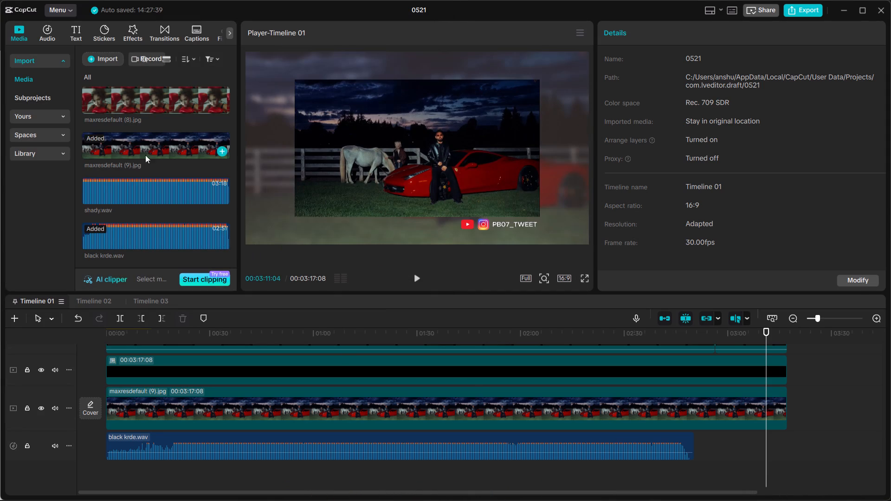
{"action": "scroll", "coordinate": [153, 162], "scroll_direction": "down", "scroll_amount": 5}
{"action": "left_click_drag", "start_coordinate": [143, 238], "coordinate": [195, 413]}
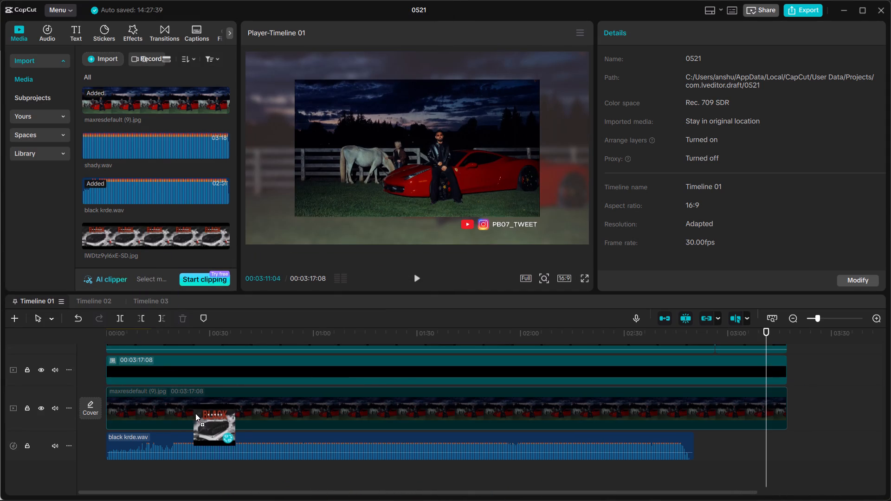
{"action": "left_click_drag", "start_coordinate": [195, 413], "coordinate": [201, 412]}
{"action": "left_click", "coordinate": [495, 378]}
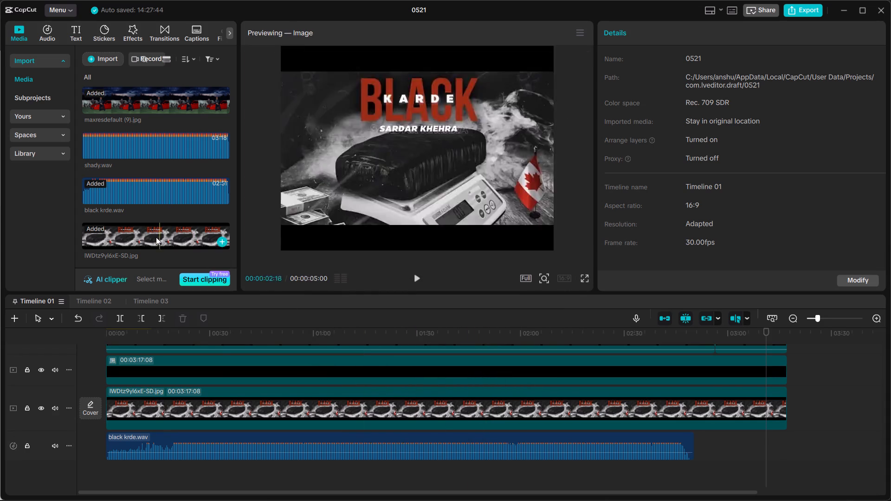
Replace the maxresdefault (9).jpg overlay clip above the compound clips with the Black Karde image, using the original video effect.
{"action": "scroll", "coordinate": [225, 397], "scroll_direction": "up", "scroll_amount": 4}
{"action": "left_click_drag", "start_coordinate": [142, 239], "coordinate": [194, 351]}
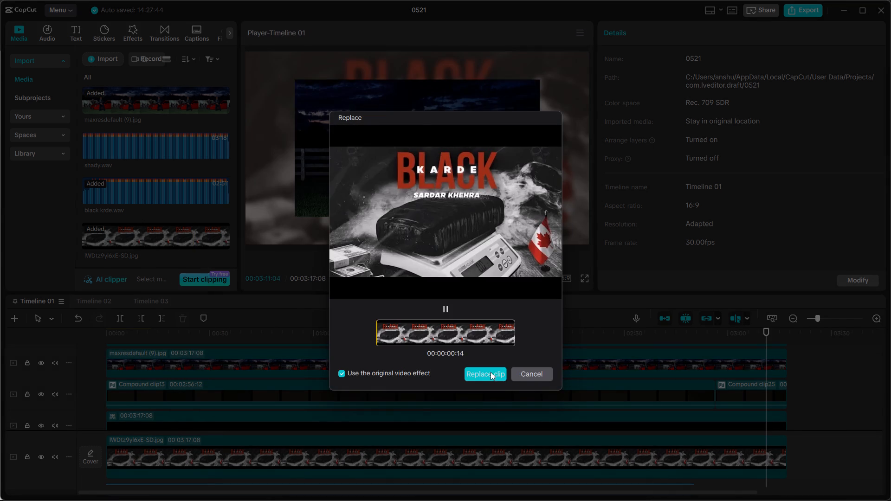
{"action": "left_click", "coordinate": [489, 372]}
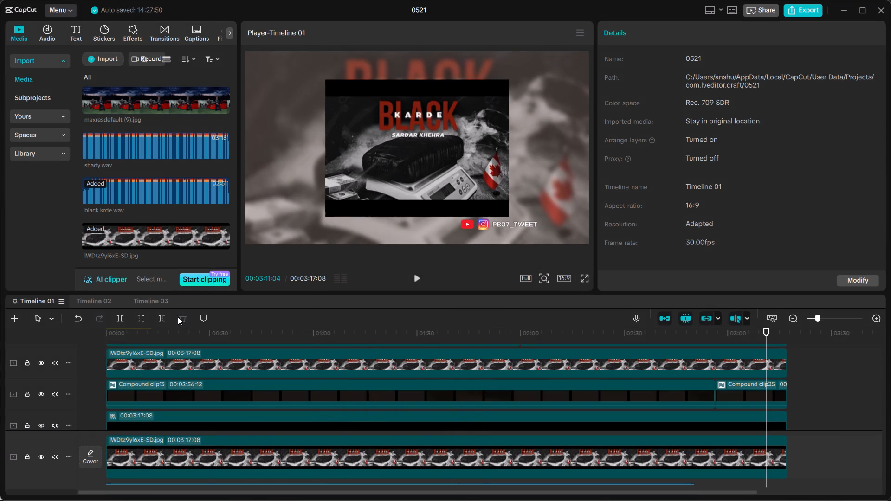
Crop the Black Karde overlay clip to a 16:9 ratio to cut off its black bars.
{"action": "left_click", "coordinate": [252, 373]}
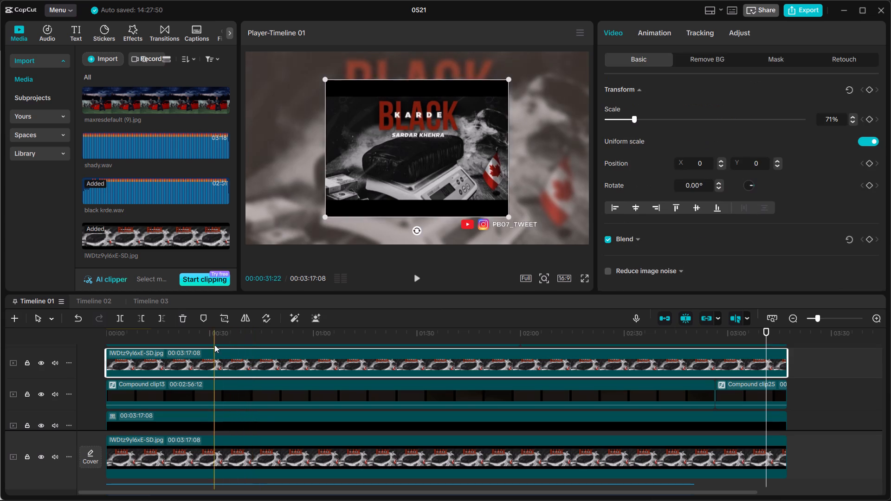
{"action": "left_click", "coordinate": [227, 320]}
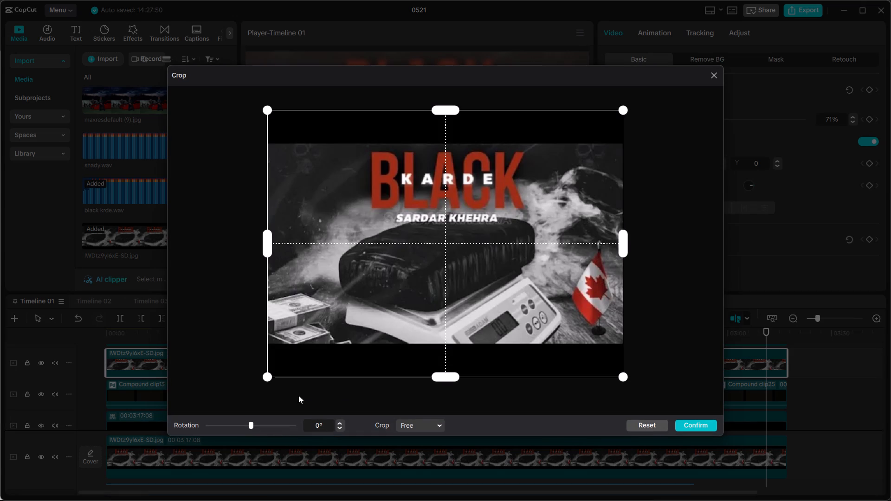
{"action": "left_click", "coordinate": [423, 427]}
{"action": "left_click", "coordinate": [424, 423]}
{"action": "left_click", "coordinate": [424, 423]}
{"action": "left_click", "coordinate": [420, 335]}
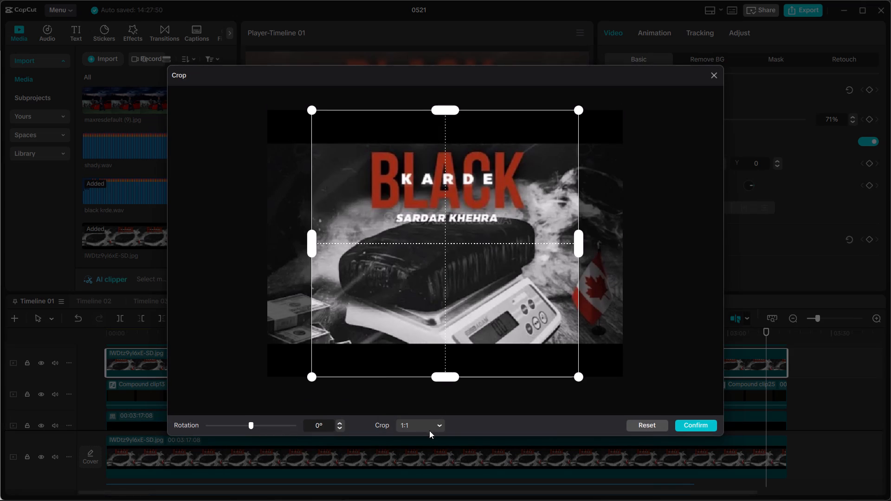
{"action": "left_click", "coordinate": [429, 430]}
{"action": "left_click", "coordinate": [424, 379]}
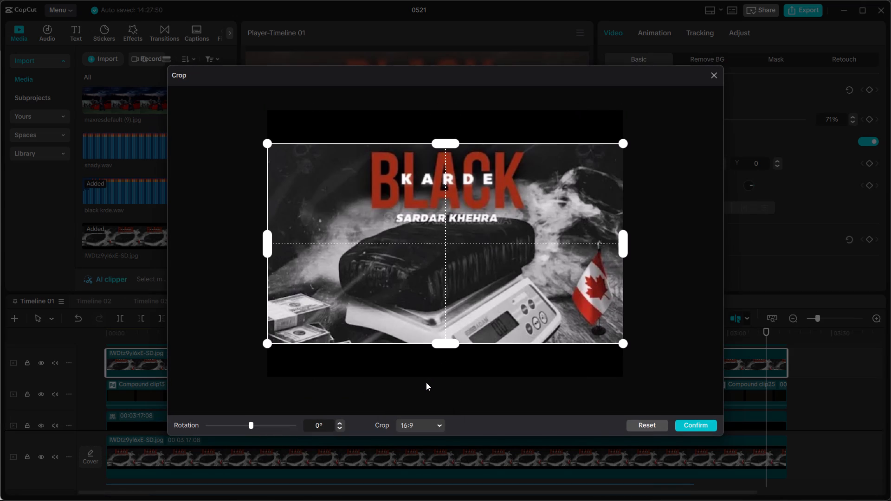
{"action": "left_click", "coordinate": [696, 433]}
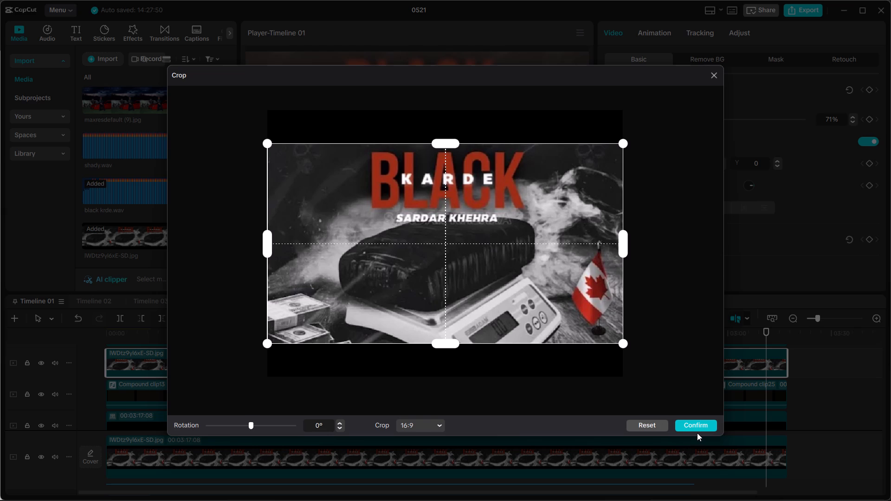
{"action": "left_click", "coordinate": [697, 430]}
Crop the Black Karde clip on the main track to a 16:9 ratio.
{"action": "scroll", "coordinate": [382, 391], "scroll_direction": "down", "scroll_amount": 3}
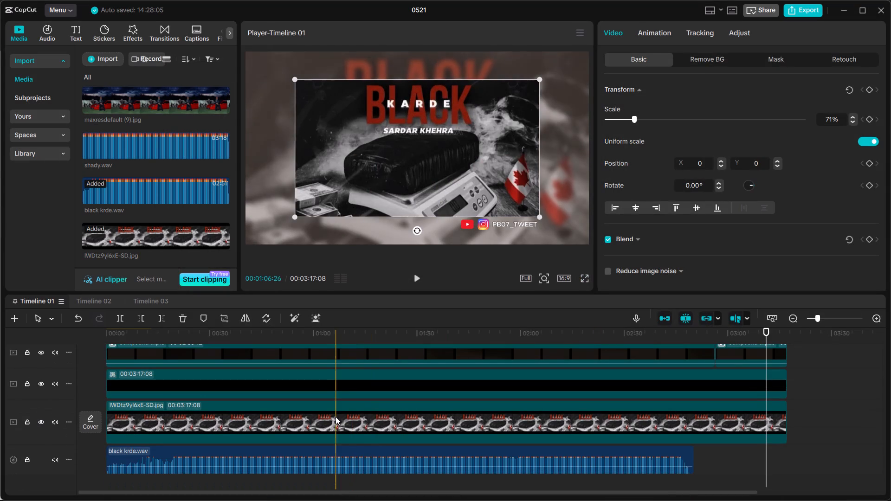
{"action": "left_click", "coordinate": [336, 417]}
{"action": "left_click", "coordinate": [224, 316]}
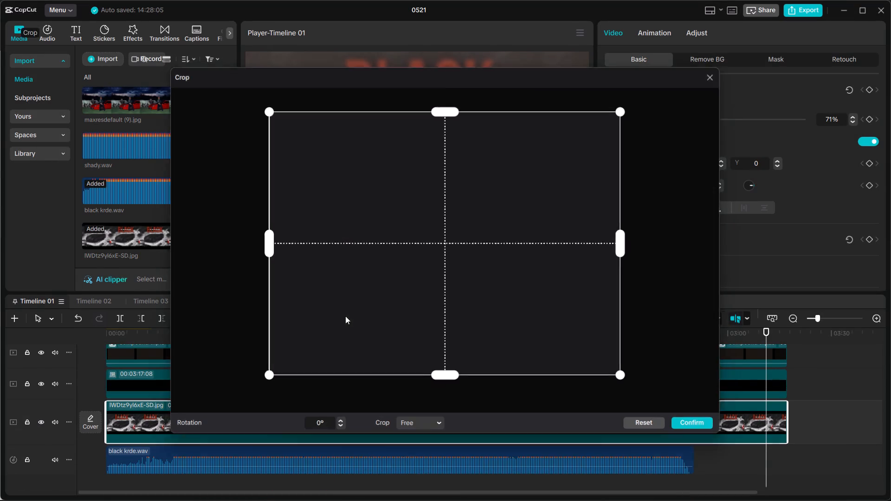
{"action": "left_click", "coordinate": [426, 426]}
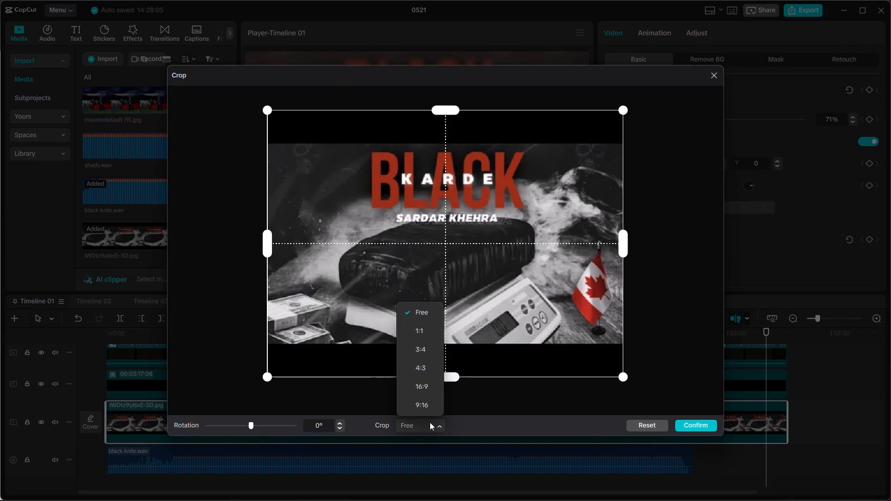
{"action": "left_click", "coordinate": [428, 387]}
{"action": "left_click", "coordinate": [698, 423]}
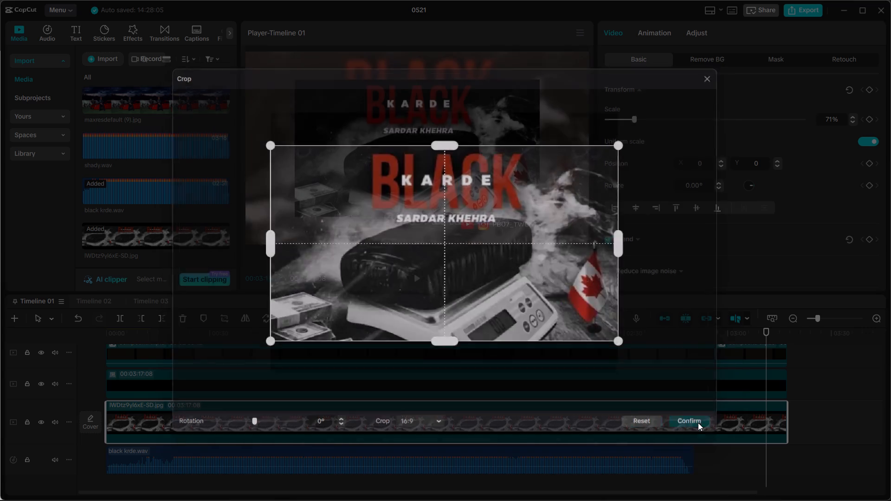
Trim all timeline clips at 00:02:50:10, where the black krde.wav audio ends, removing everything after that point.
{"action": "scroll", "coordinate": [667, 437], "scroll_direction": "down", "scroll_amount": 3}
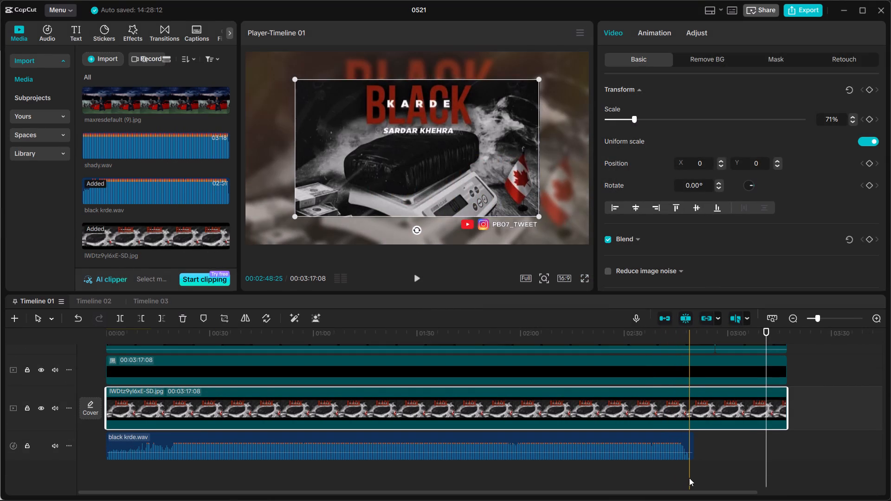
{"action": "left_click", "coordinate": [689, 478]}
{"action": "left_click", "coordinate": [695, 474]}
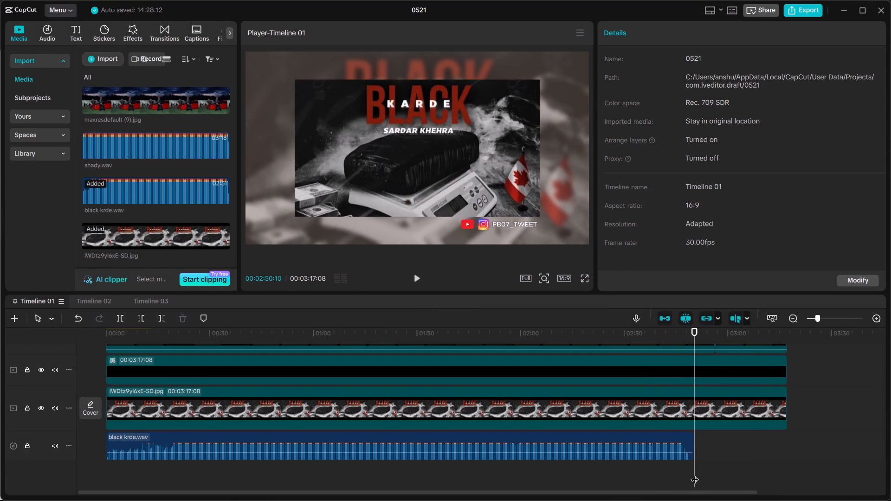
{"action": "key", "text": "ctrl+a"}
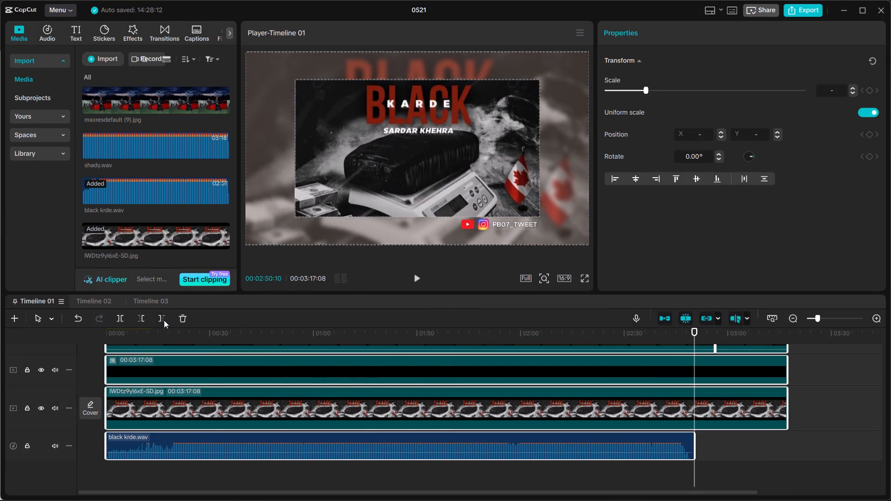
{"action": "left_click", "coordinate": [162, 320]}
Delete the leftover Compound clip25 beyond the end of the audio.
{"action": "scroll", "coordinate": [724, 443], "scroll_direction": "up", "scroll_amount": 3}
{"action": "left_click", "coordinate": [742, 383]}
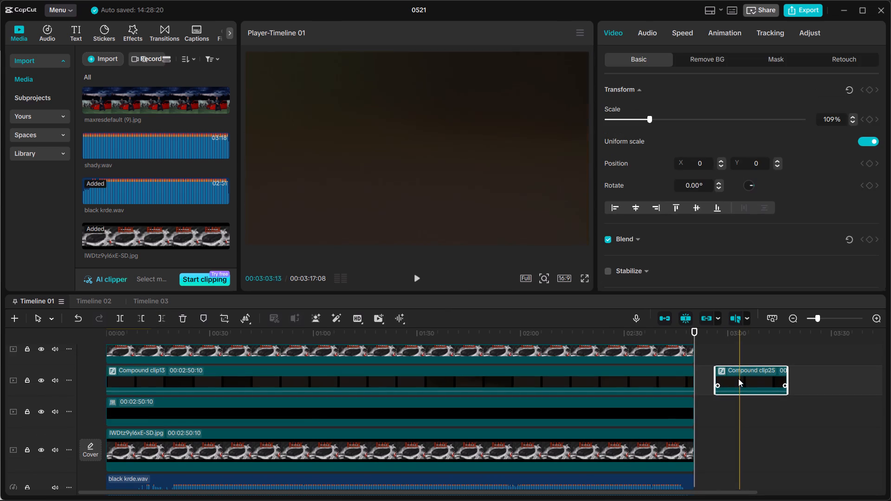
{"action": "left_click", "coordinate": [180, 318]}
Play the edited video from the start and look over all the timeline tracks.
{"action": "key", "text": "space"}
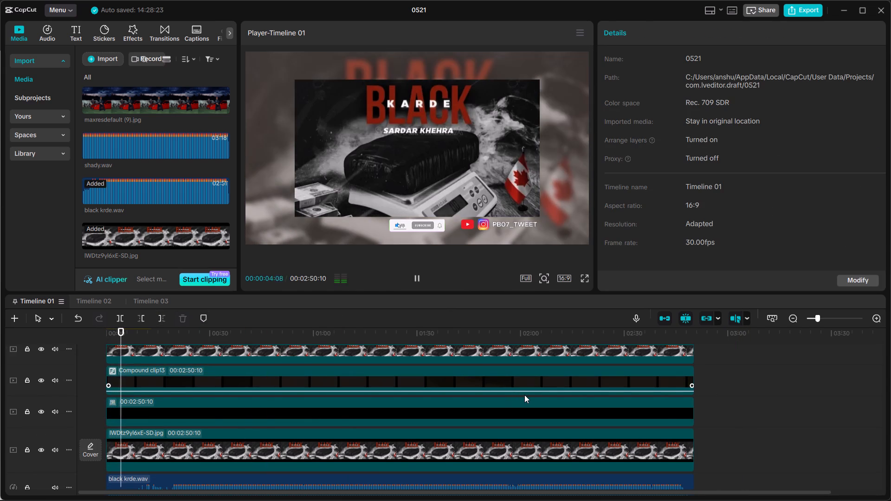
{"action": "scroll", "coordinate": [524, 395], "scroll_direction": "down", "scroll_amount": 3}
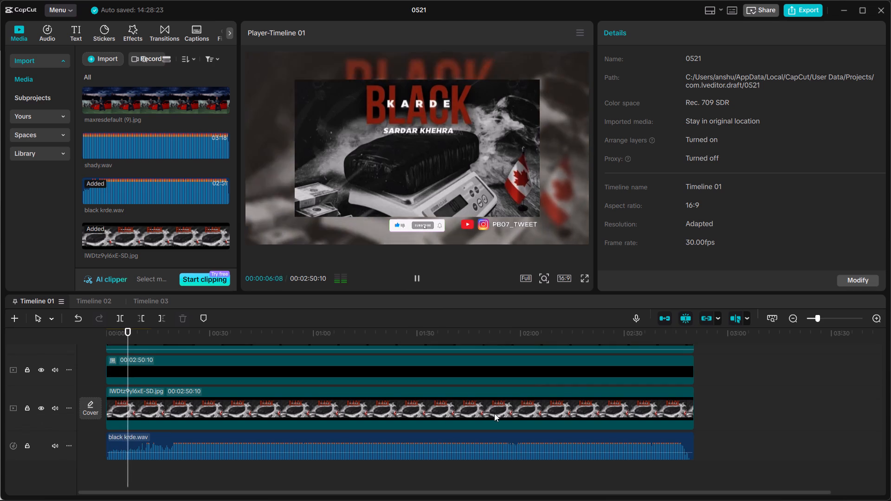
{"action": "scroll", "coordinate": [492, 414], "scroll_direction": "up", "scroll_amount": 4}
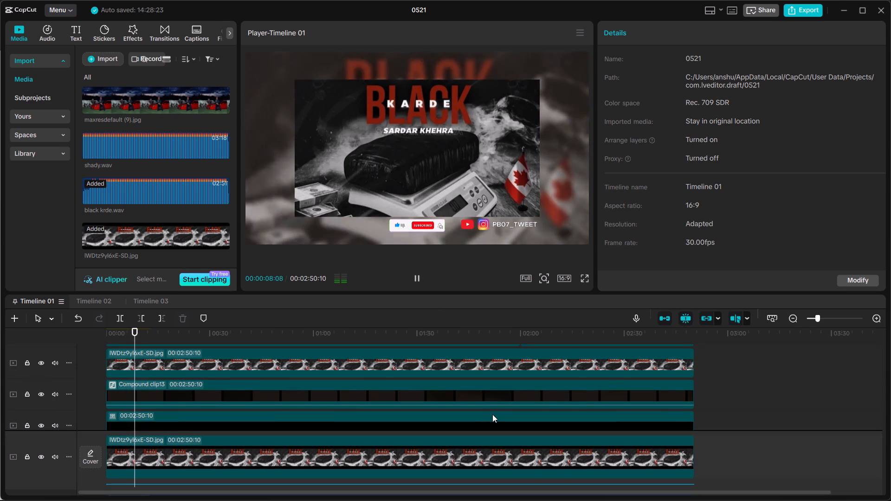
{"action": "scroll", "coordinate": [492, 414], "scroll_direction": "down", "scroll_amount": 7}
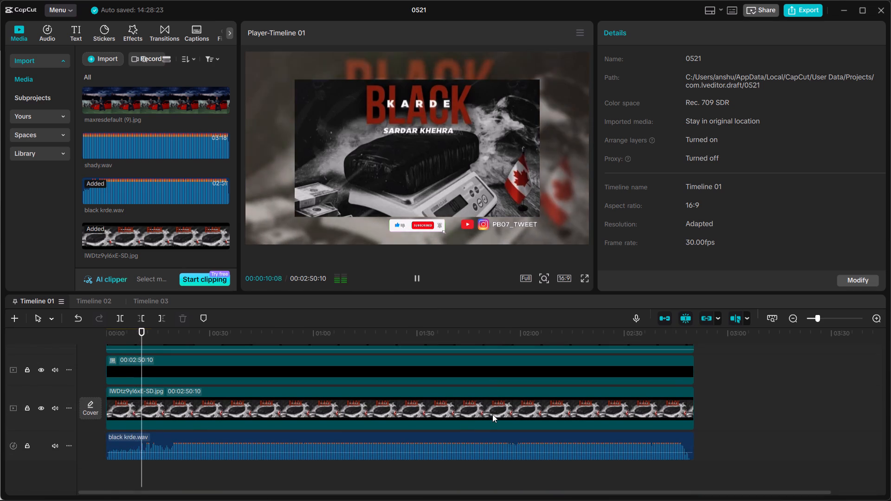
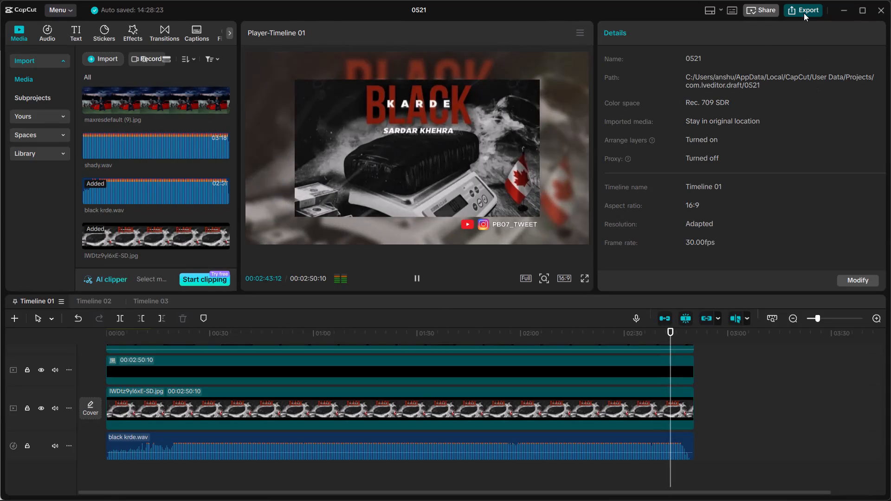
Export the video under the name black krde, keeping the 1080P, H.264 mp4, 30fps settings.
{"action": "triple_click", "coordinate": [522, 118]}
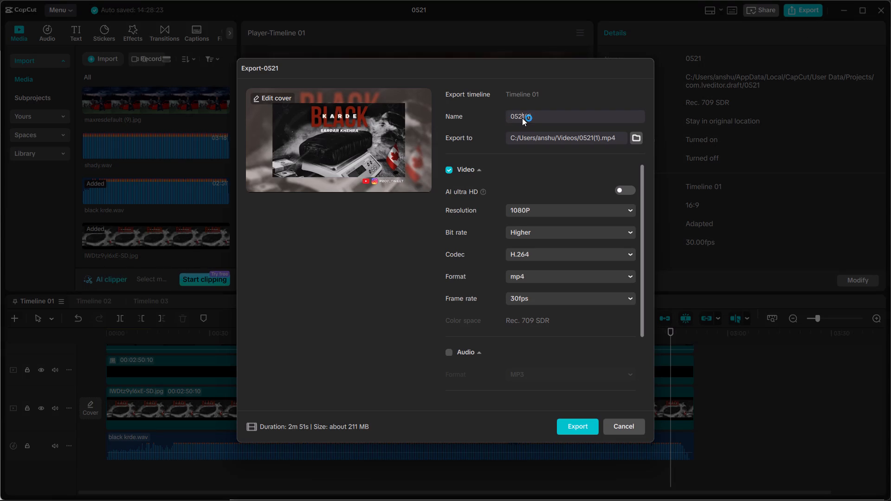
{"action": "key", "text": "b"}
{"action": "key", "text": "l"}
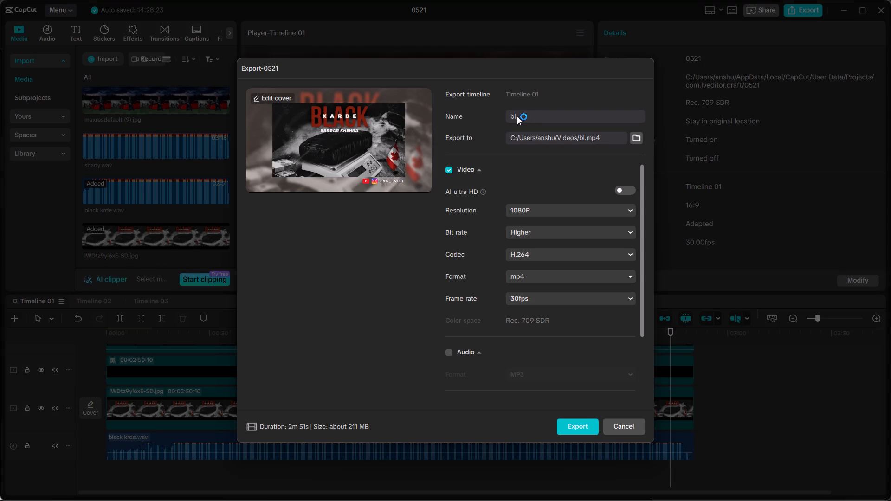
{"action": "key", "text": "a"}
{"action": "type", "text": "ck"}
{"action": "key", "text": "space"}
{"action": "type", "text": "krde"}
{"action": "left_click", "coordinate": [586, 423]}
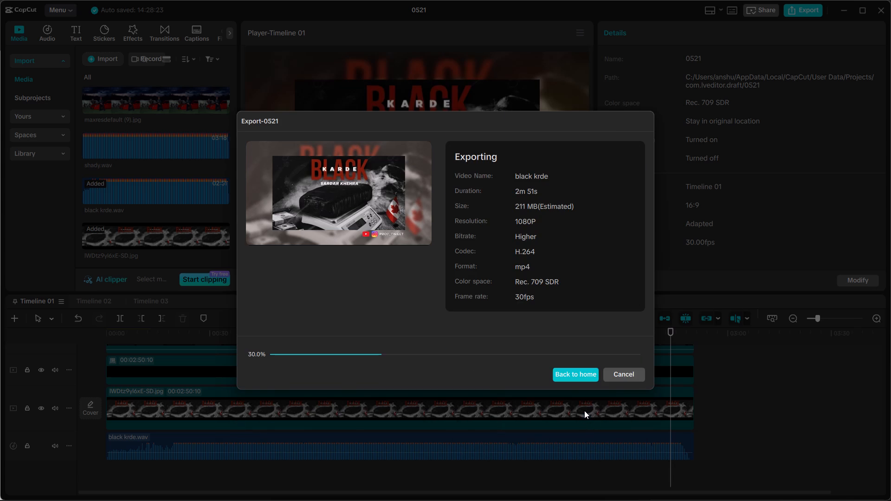
Switch to the YouTube page, dismiss the share dialog and copy "Black Karde | Sardar Khehra Ft. Jas Dhaliwal" from the video title.
{"action": "left_click", "coordinate": [550, 485]}
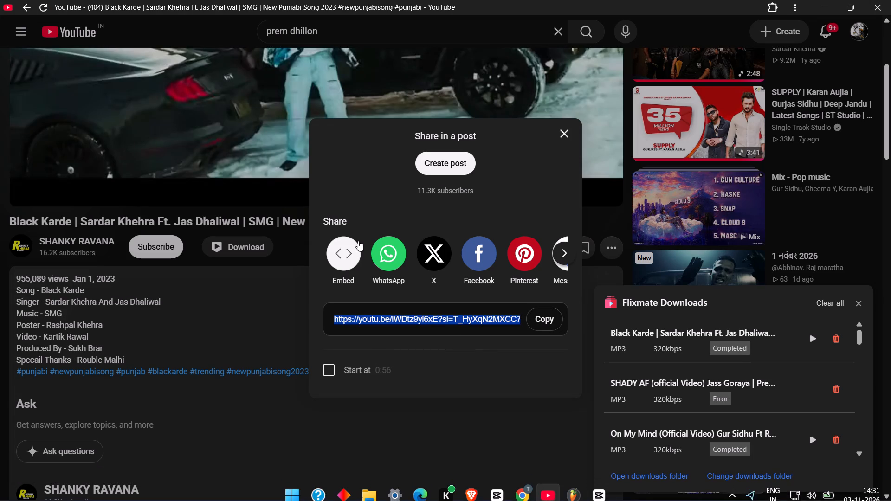
{"action": "left_click", "coordinate": [261, 237]}
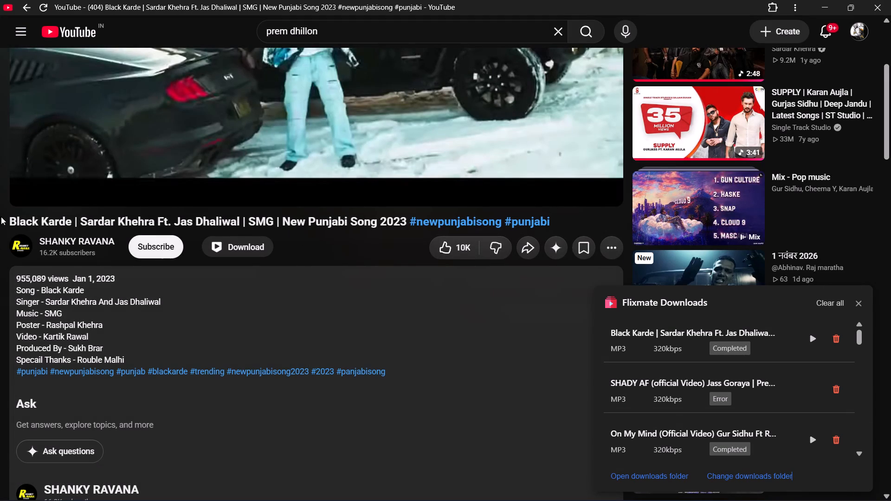
{"action": "left_click_drag", "start_coordinate": [8, 220], "coordinate": [65, 234]}
{"action": "left_click_drag", "start_coordinate": [240, 222], "coordinate": [12, 213]}
{"action": "key", "text": "ctrl+c"}
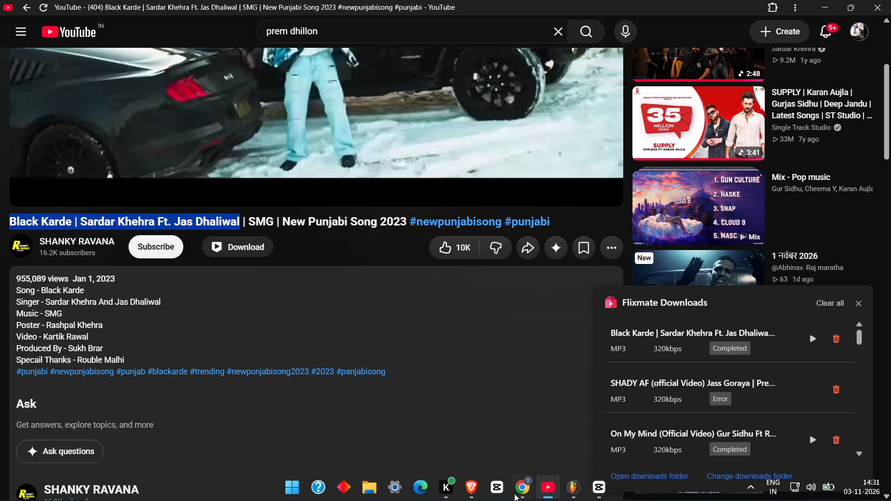
Switch back to CapCut to check the export progress.
{"action": "left_click", "coordinate": [590, 487]}
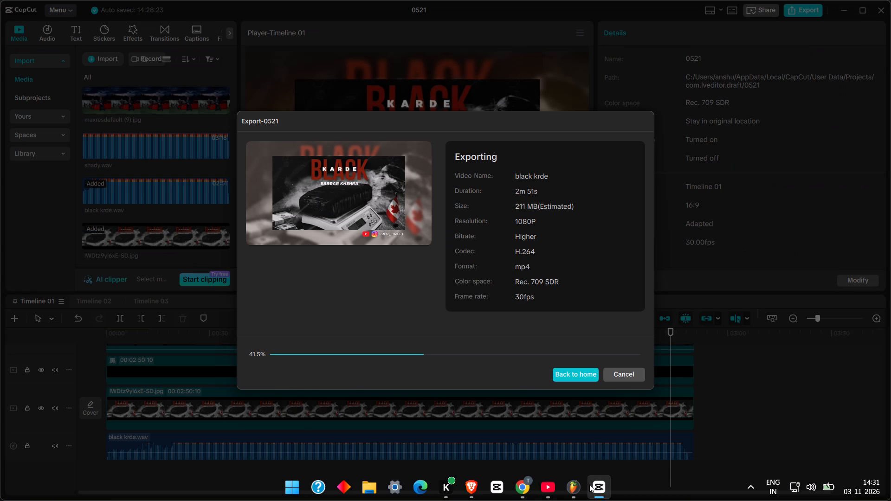
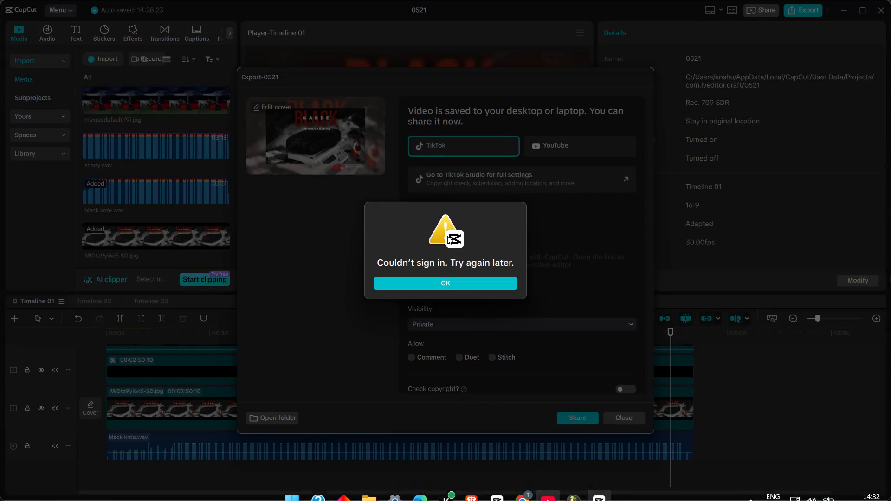
Dismiss the sign-in alert and close the export dialog.
{"action": "left_click", "coordinate": [457, 282]}
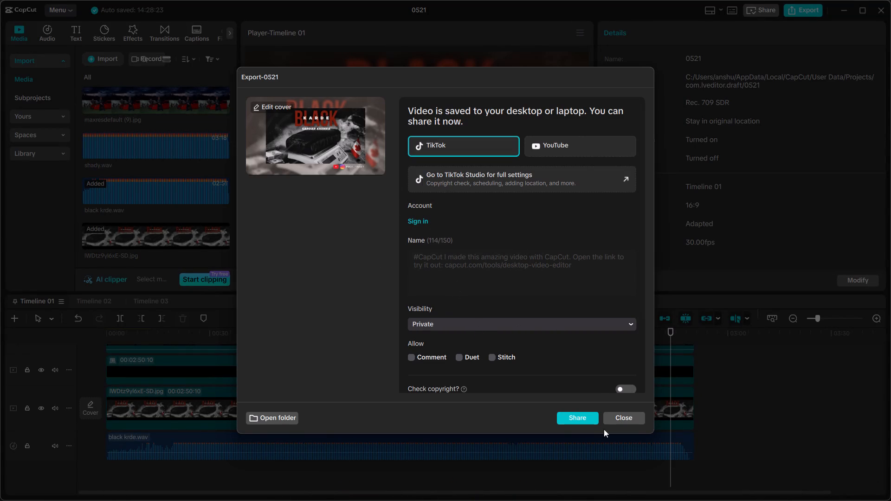
{"action": "left_click", "coordinate": [622, 419]}
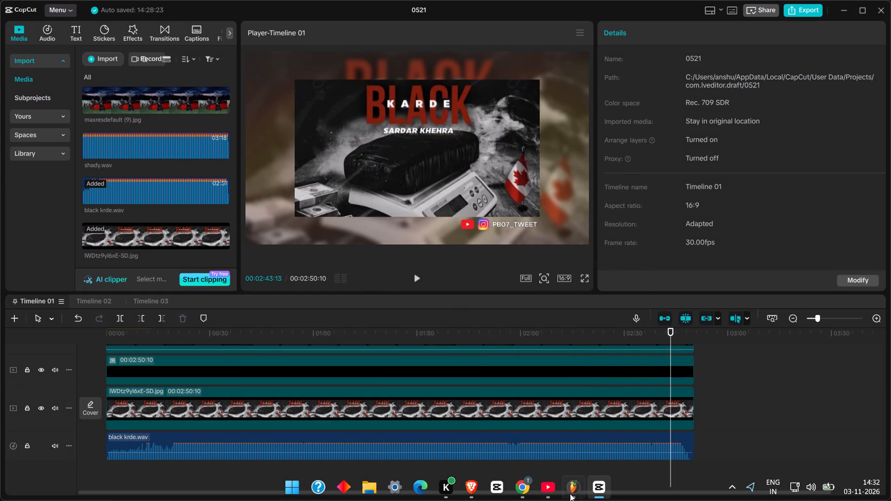
Switch to YouTube Studio in Chrome and start a new upload of the black krde video.
{"action": "left_click", "coordinate": [522, 489]}
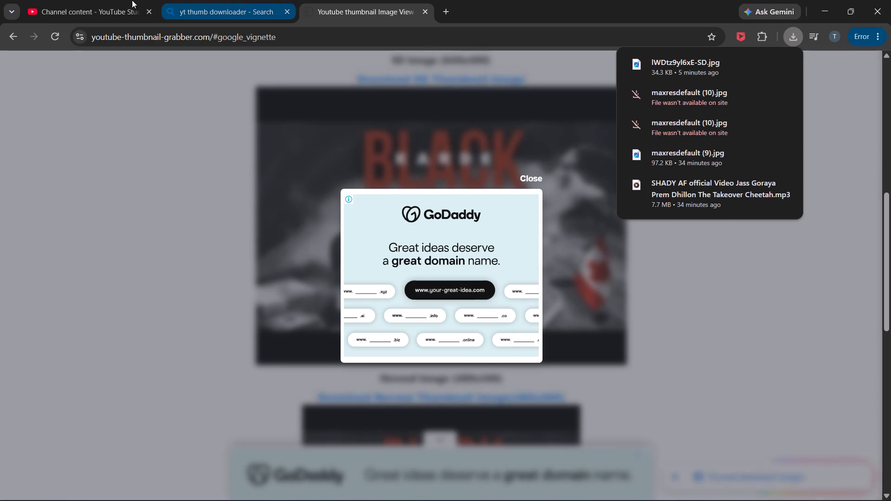
{"action": "left_click", "coordinate": [94, 0]}
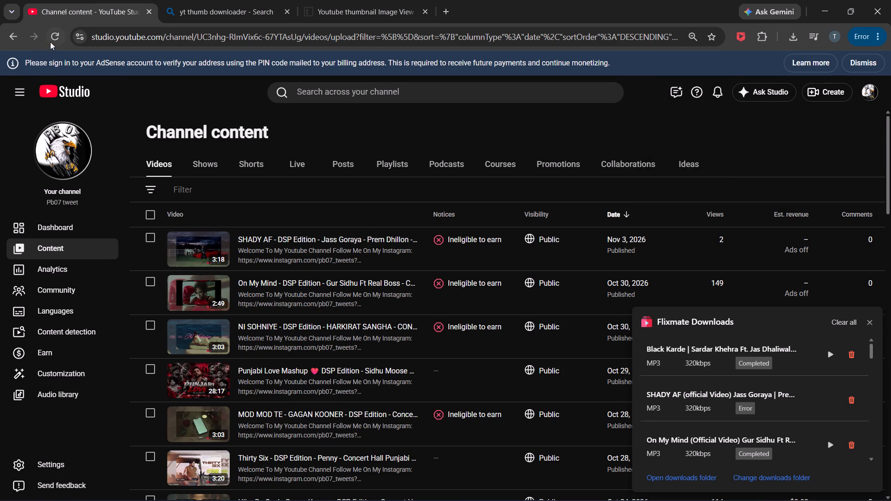
{"action": "left_click", "coordinate": [819, 95]}
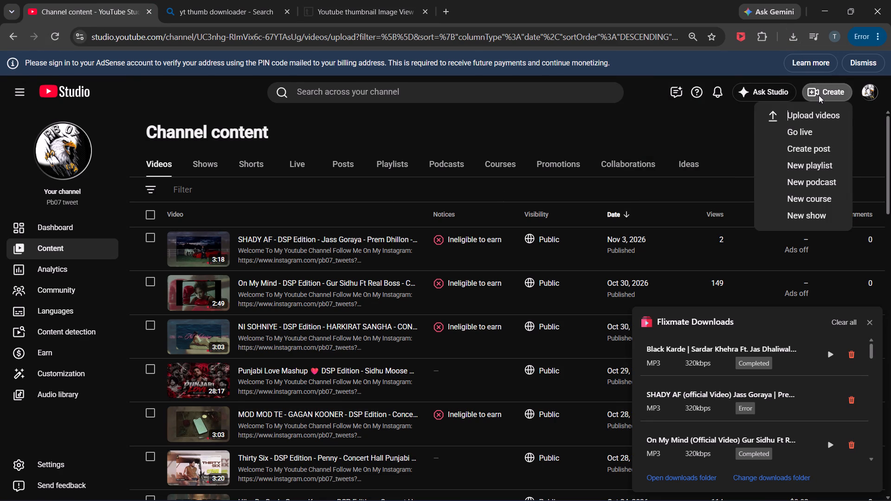
{"action": "left_click", "coordinate": [809, 114]}
{"action": "left_click", "coordinate": [444, 324]}
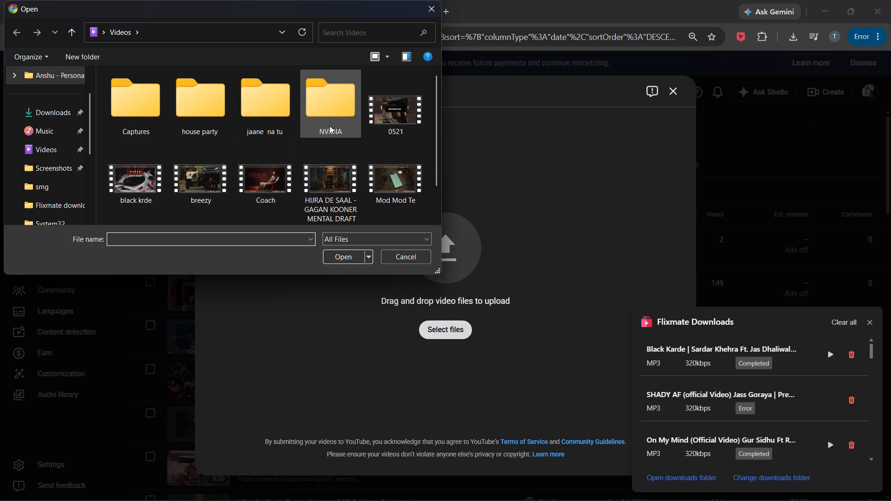
{"action": "double_click", "coordinate": [148, 178]}
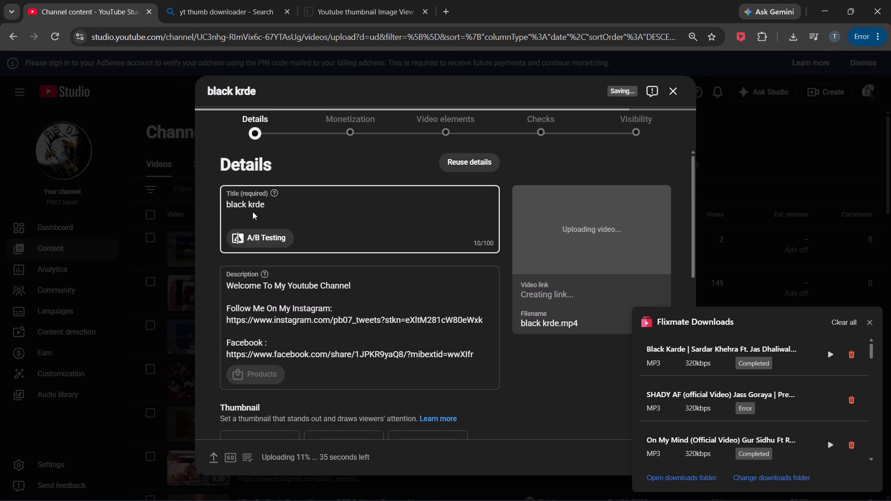
Replace the video title with the copied song title, reworked as "Black - Karde DSP Edition - Sardar Khehra Ft. Jas Dhaliwal".
{"action": "key", "text": "ctrl+a"}
{"action": "key", "text": "ctrl+v"}
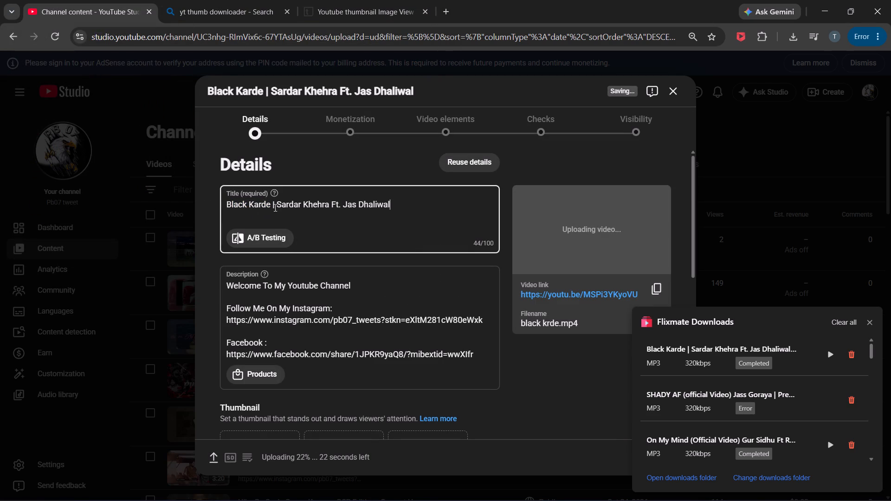
{"action": "left_click", "coordinate": [276, 206]}
{"action": "key", "text": "BackSpace"}
{"action": "key", "text": "BackSpace"}
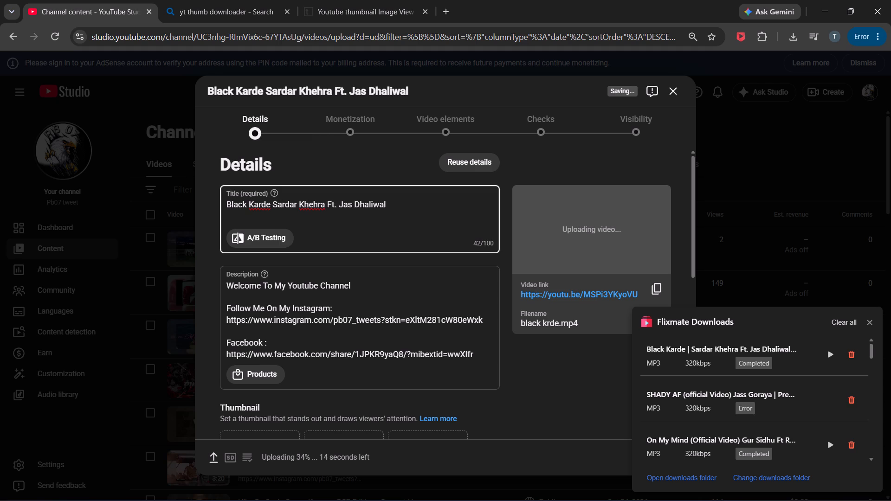
{"action": "type", "text": "DSP Edition -"}
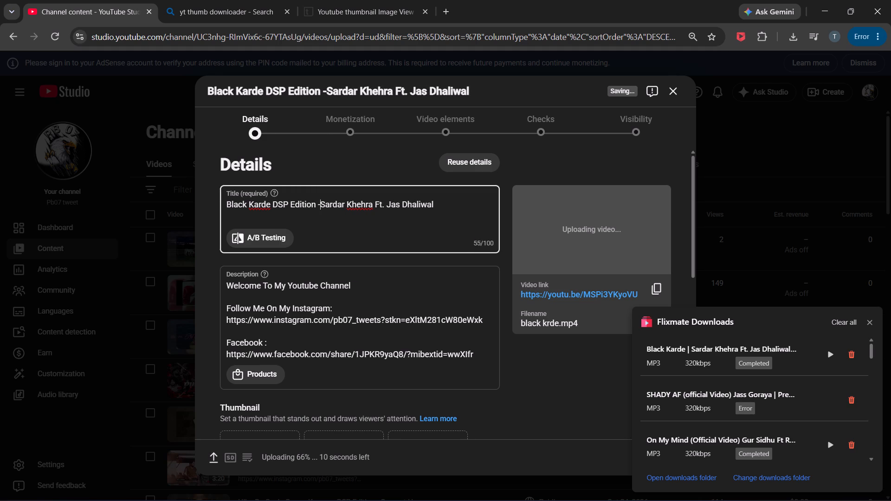
{"action": "key", "text": "space"}
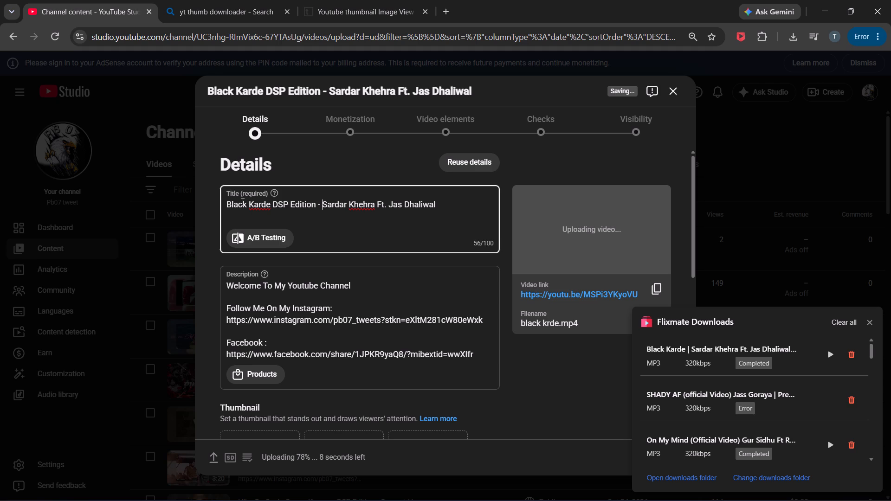
{"action": "left_click", "coordinate": [245, 206]}
{"action": "key", "text": "space"}
{"action": "type", "text": "-"}
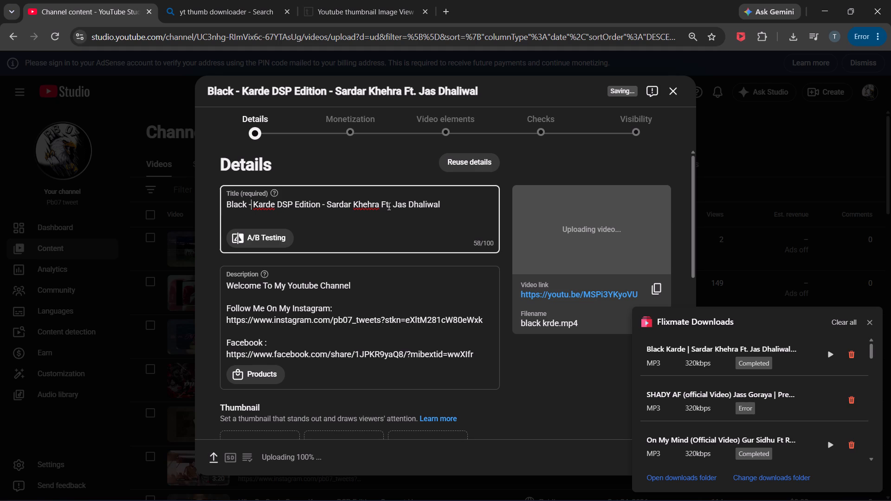
Append " - Concert Hall Punjabi Song" to the end of the video title.
{"action": "left_click", "coordinate": [443, 209]}
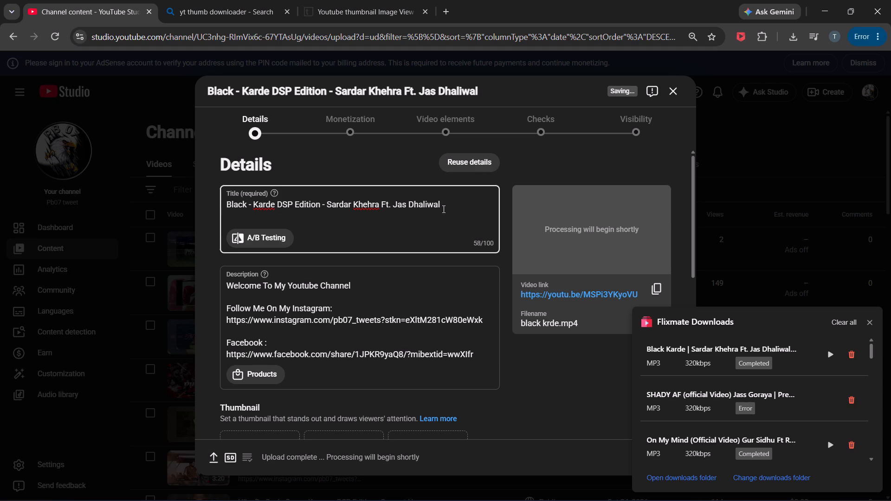
{"action": "key", "text": "space"}
{"action": "type", "text": "-"}
{"action": "key", "text": "space"}
{"action": "type", "text": "Coc"}
{"action": "key", "text": "BackSpace"}
{"action": "type", "text": "ncert Hsll"}
{"action": "key", "text": "BackSpace"}
{"action": "key", "text": "BackSpace"}
{"action": "key", "text": "BackSpace"}
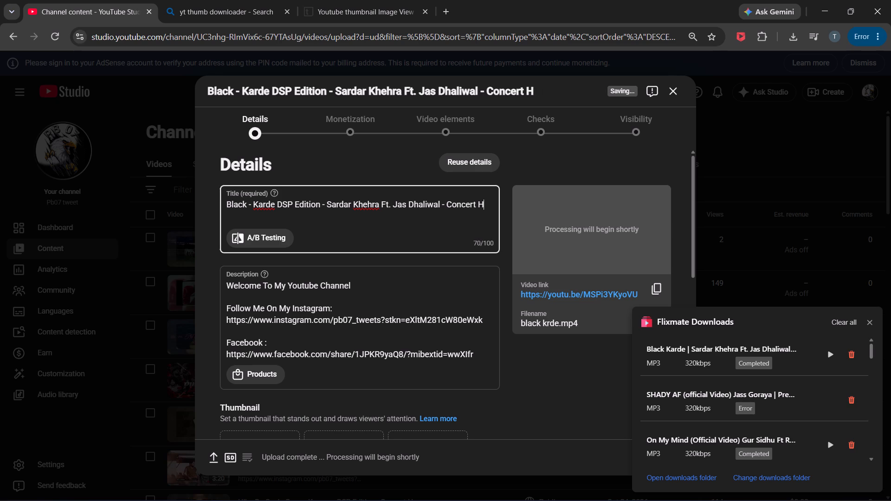
{"action": "type", "text": "all Pu"}
{"action": "type", "text": "njabi Song"}
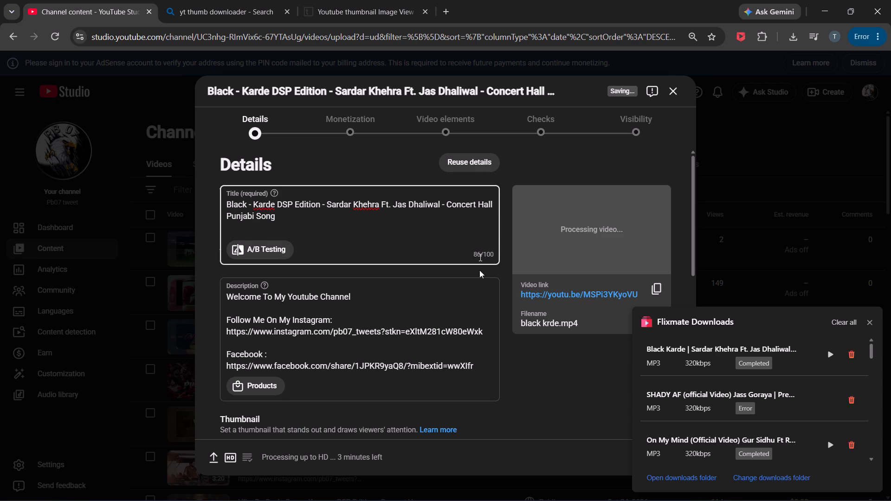
Close the Flixmate Downloads popup and add the video to the DSP EDITION playlist.
{"action": "scroll", "coordinate": [461, 304], "scroll_direction": "down", "scroll_amount": 5}
{"action": "left_click", "coordinate": [479, 349]}
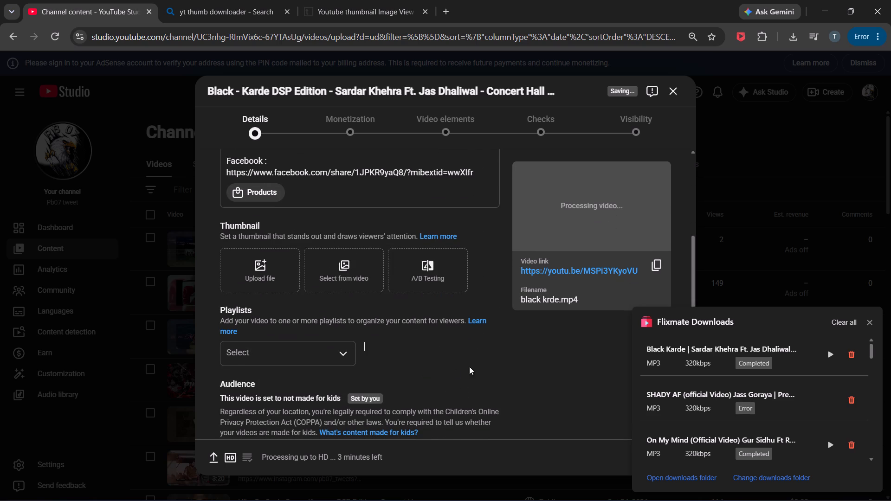
{"action": "left_click", "coordinate": [872, 322]}
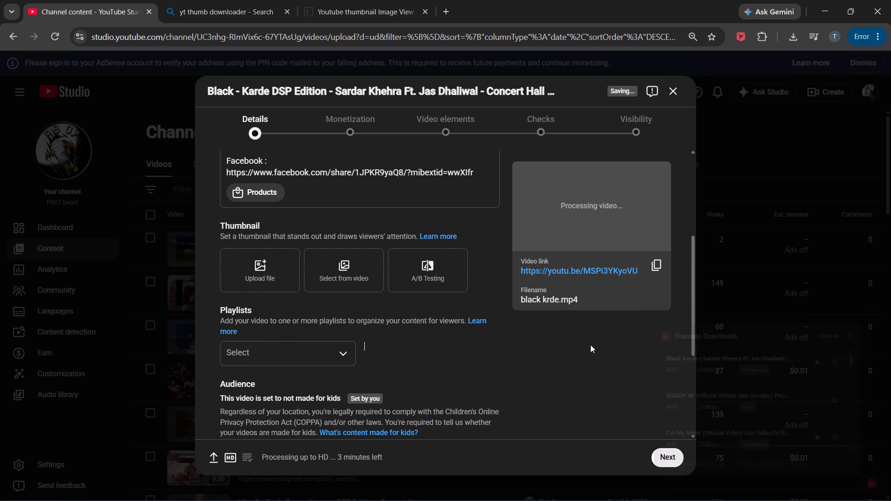
{"action": "left_click", "coordinate": [298, 356]}
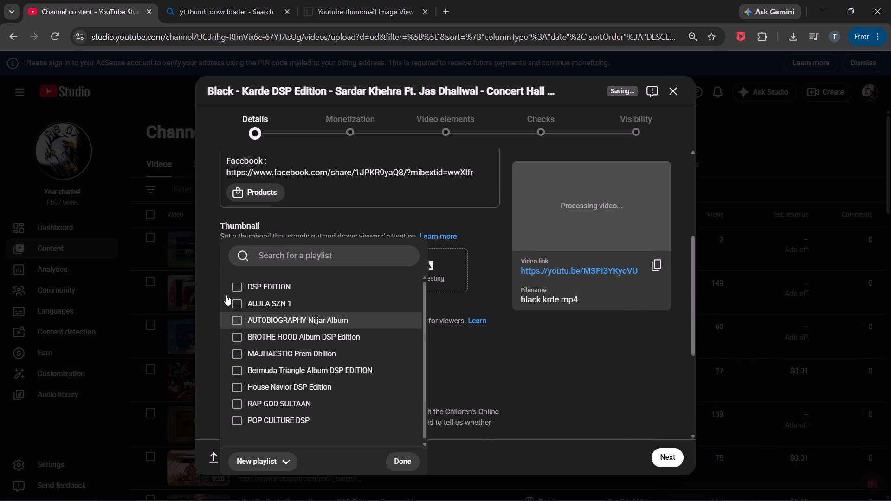
{"action": "left_click", "coordinate": [237, 290]}
{"action": "left_click", "coordinate": [406, 461]}
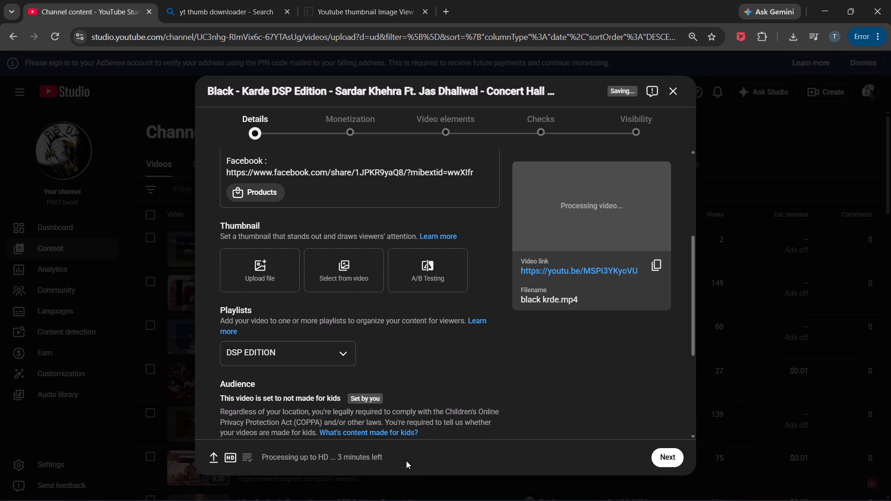
Expand the additional video details and add the tag "pind bahutia nu shak aa black karde".
{"action": "scroll", "coordinate": [361, 359], "scroll_direction": "down", "scroll_amount": 4}
{"action": "scroll", "coordinate": [308, 350], "scroll_direction": "down", "scroll_amount": 3}
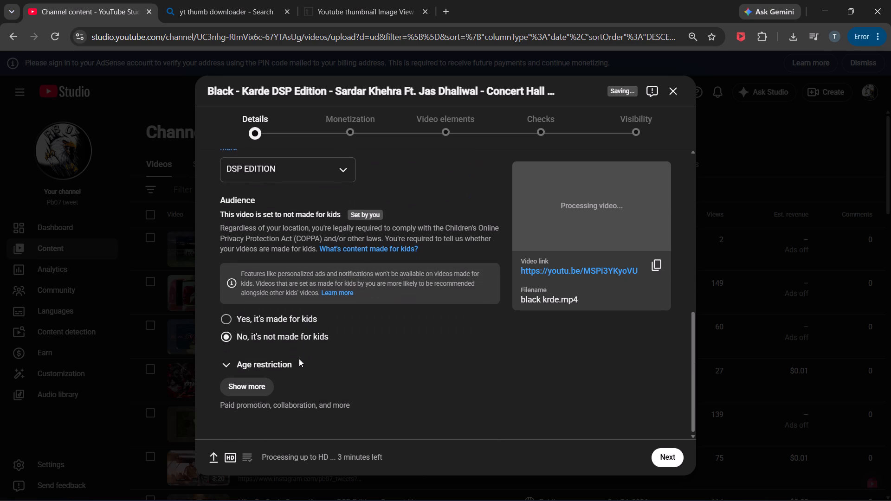
{"action": "left_click", "coordinate": [245, 389]}
{"action": "scroll", "coordinate": [335, 358], "scroll_direction": "down", "scroll_amount": 7}
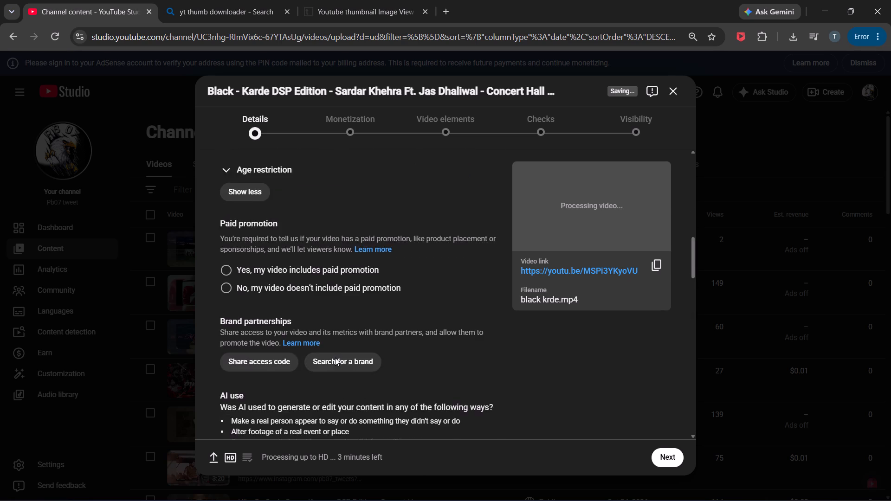
{"action": "scroll", "coordinate": [335, 358], "scroll_direction": "down", "scroll_amount": 16}
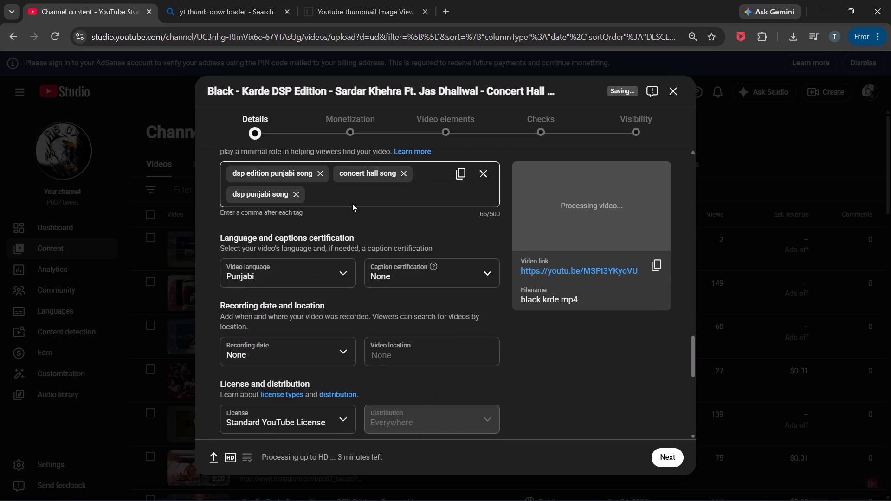
{"action": "left_click", "coordinate": [352, 203]}
{"action": "type", "text": "pinf"}
{"action": "key", "text": "space"}
{"action": "left_click", "coordinate": [352, 203]}
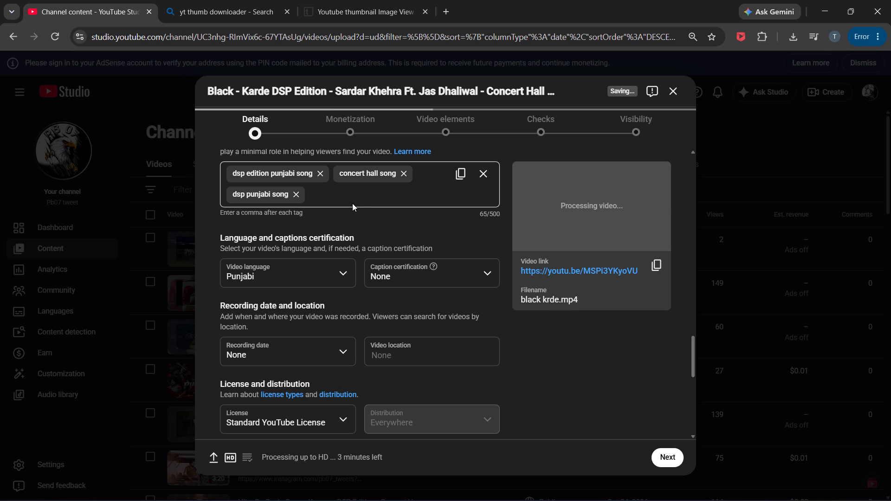
{"action": "left_click", "coordinate": [338, 199]}
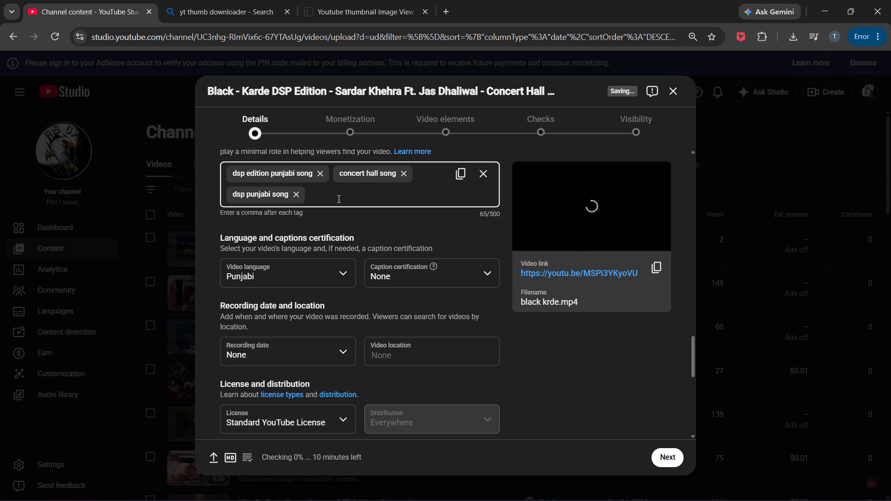
{"action": "type", "text": "pi"}
{"action": "type", "text": "nd b"}
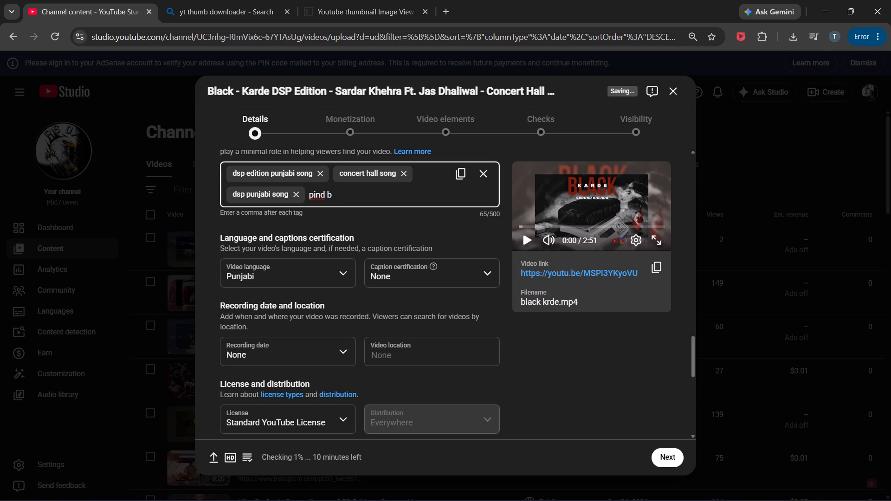
{"action": "type", "text": "ah"}
{"action": "type", "text": "utia"}
{"action": "key", "text": "space"}
{"action": "key", "text": "n"}
{"action": "type", "text": "u sa"}
{"action": "key", "text": "BackSpace"}
{"action": "type", "text": "ha"}
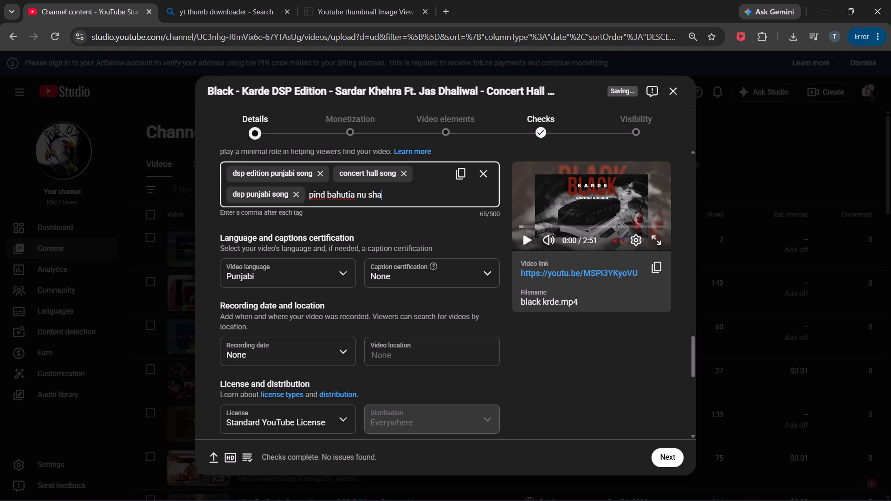
{"action": "type", "text": "k aa black krd"}
{"action": "key", "text": "BackSpace"}
{"action": "key", "text": "BackSpace"}
{"action": "type", "text": "arde"}
{"action": "key", "text": "Return"}
Add the tag "black karde" to the video.
{"action": "type", "text": "bla"}
{"action": "type", "text": "ck karde"}
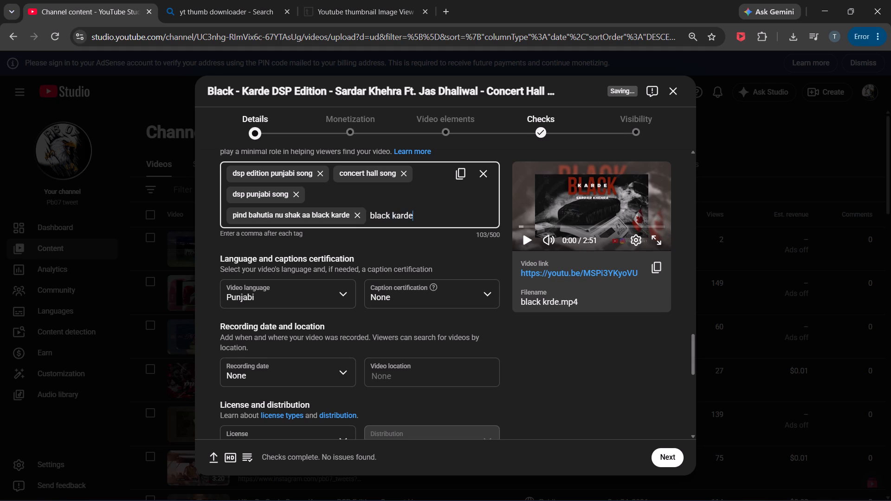
{"action": "key", "text": "Return"}
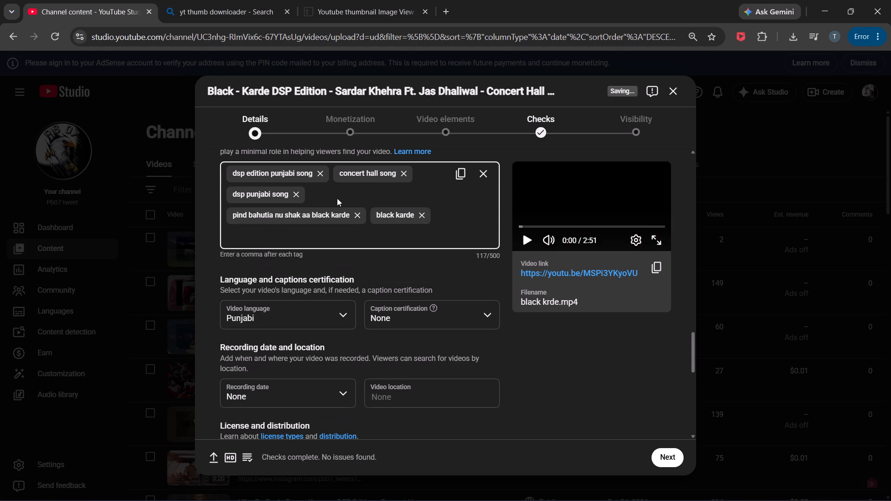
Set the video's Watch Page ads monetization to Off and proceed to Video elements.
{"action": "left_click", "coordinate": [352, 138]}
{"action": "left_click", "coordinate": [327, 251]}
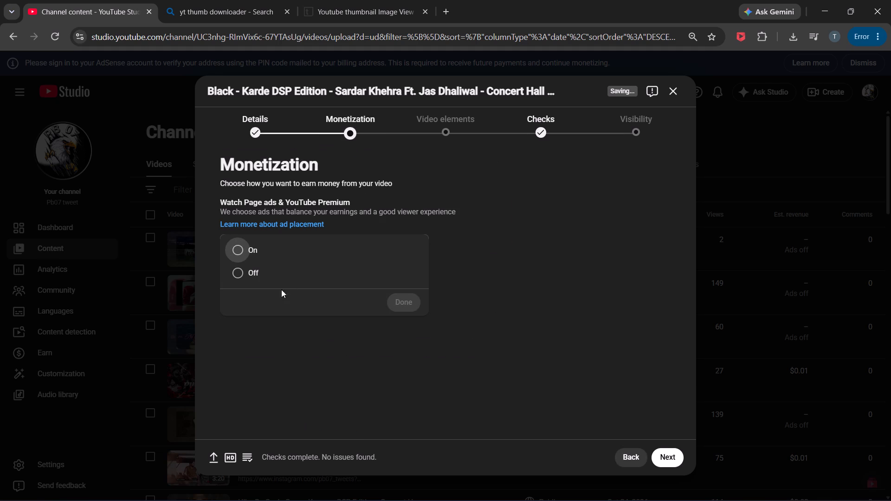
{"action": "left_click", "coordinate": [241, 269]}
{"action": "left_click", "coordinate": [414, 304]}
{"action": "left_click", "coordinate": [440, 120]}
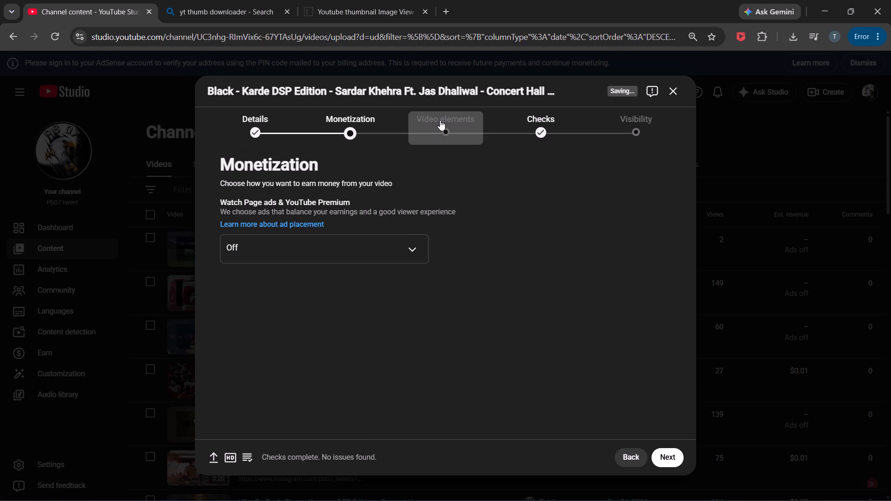
Return to Monetization and set Watch Page ads & YouTube Premium to On.
{"action": "left_click", "coordinate": [339, 130]}
{"action": "left_click", "coordinate": [309, 241]}
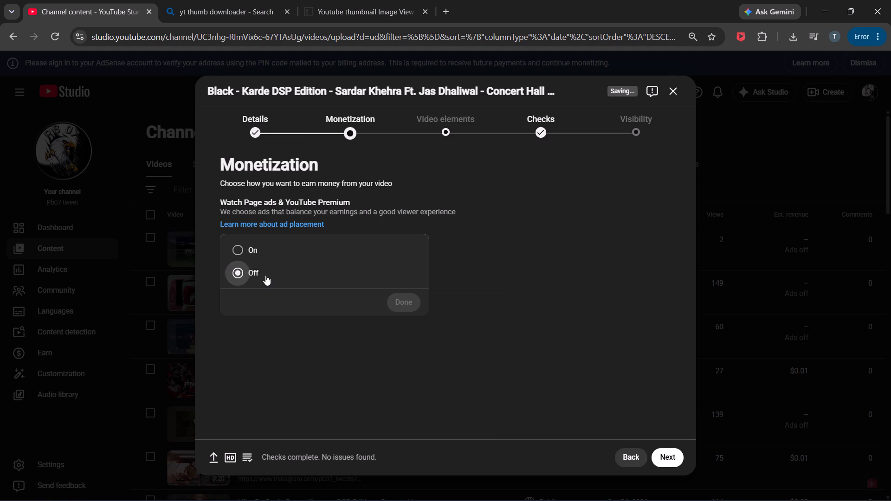
{"action": "left_click", "coordinate": [234, 257]}
{"action": "left_click", "coordinate": [406, 304]}
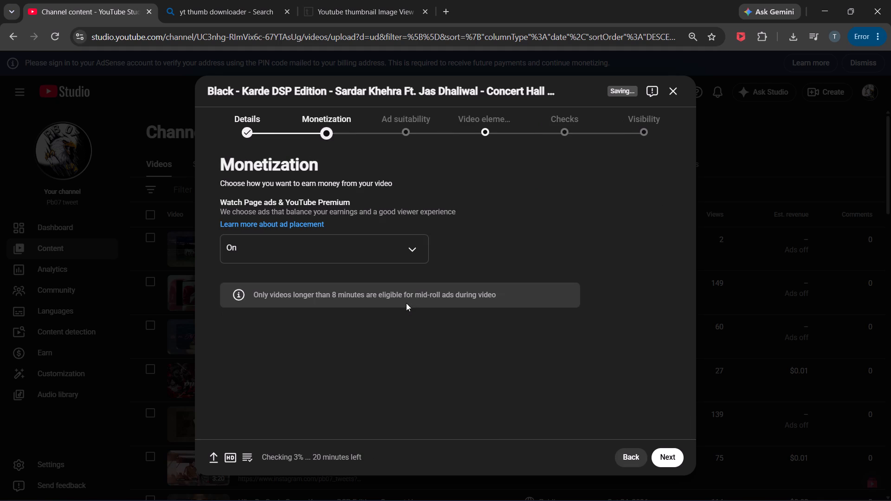
Rate the video's ad suitability as None of the above and submit the rating.
{"action": "left_click", "coordinate": [400, 128]}
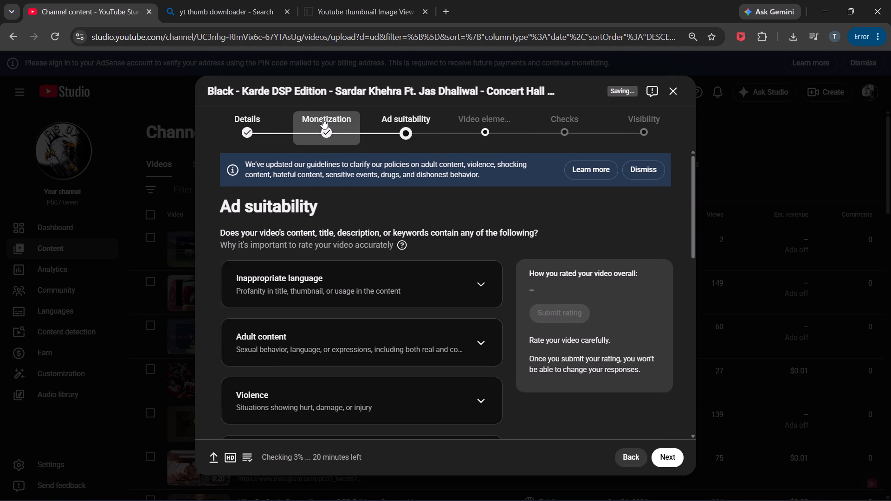
{"action": "left_click", "coordinate": [323, 119]}
{"action": "left_click", "coordinate": [404, 130]}
{"action": "scroll", "coordinate": [458, 238], "scroll_direction": "down", "scroll_amount": 5}
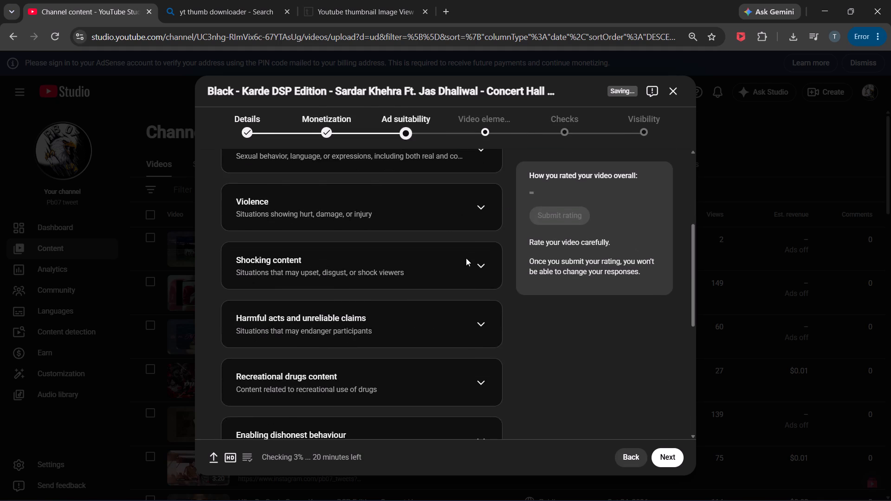
{"action": "scroll", "coordinate": [466, 258], "scroll_direction": "up", "scroll_amount": 4}
{"action": "scroll", "coordinate": [463, 263], "scroll_direction": "down", "scroll_amount": 10}
{"action": "scroll", "coordinate": [446, 332], "scroll_direction": "up", "scroll_amount": 1}
{"action": "scroll", "coordinate": [446, 332], "scroll_direction": "down", "scroll_amount": 7}
{"action": "scroll", "coordinate": [432, 354], "scroll_direction": "up", "scroll_amount": 1}
{"action": "scroll", "coordinate": [428, 354], "scroll_direction": "down", "scroll_amount": 2}
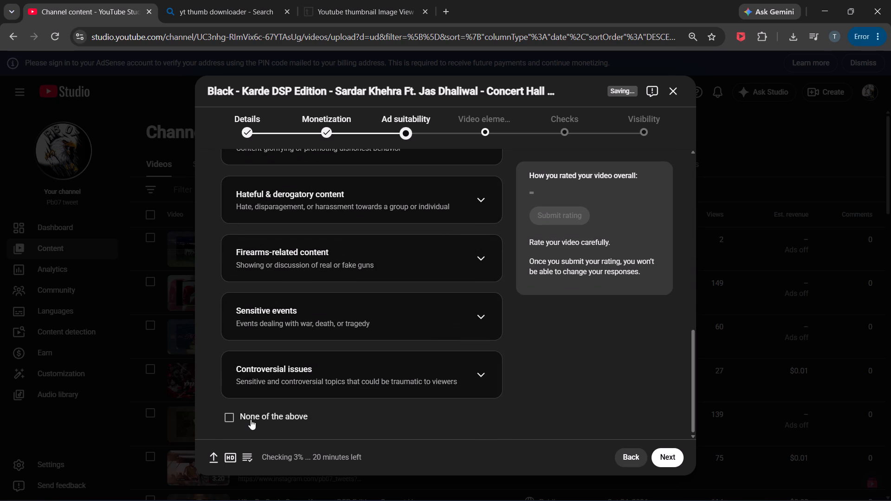
{"action": "left_click", "coordinate": [251, 419]}
{"action": "left_click", "coordinate": [572, 216]}
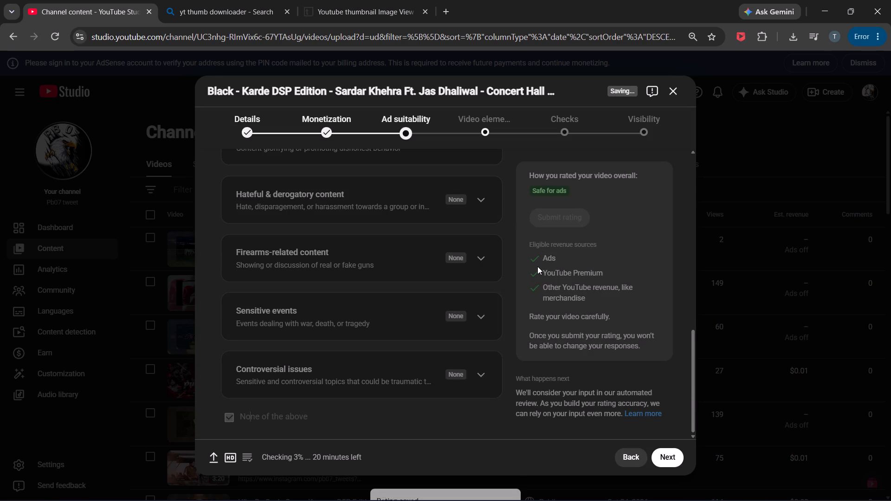
Add an end screen using the 2 videos layout, save it and proceed to Checks.
{"action": "left_click", "coordinate": [491, 142]}
{"action": "left_click", "coordinate": [564, 141]}
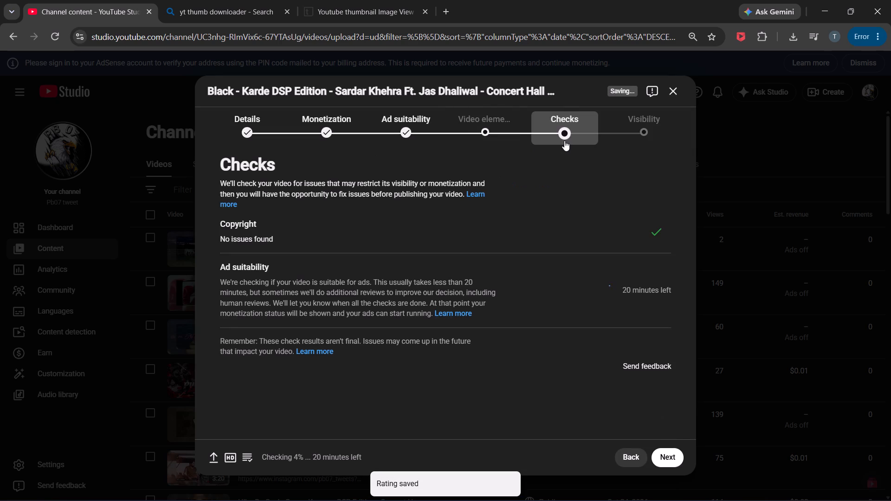
{"action": "left_click", "coordinate": [497, 142]}
{"action": "left_click", "coordinate": [632, 333]}
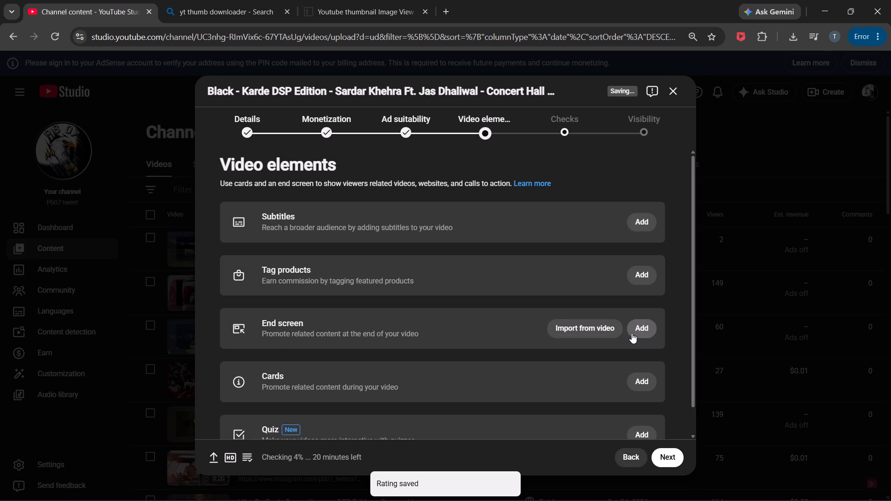
{"action": "left_click", "coordinate": [401, 283]}
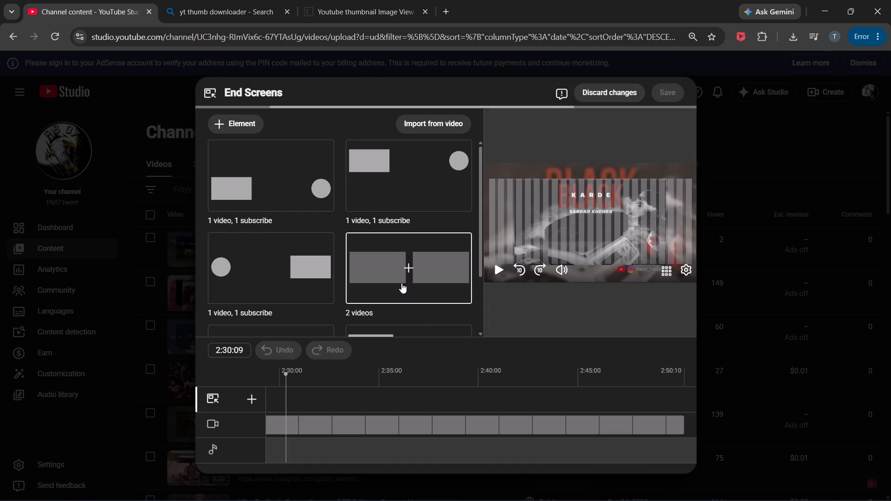
{"action": "left_click", "coordinate": [666, 91]}
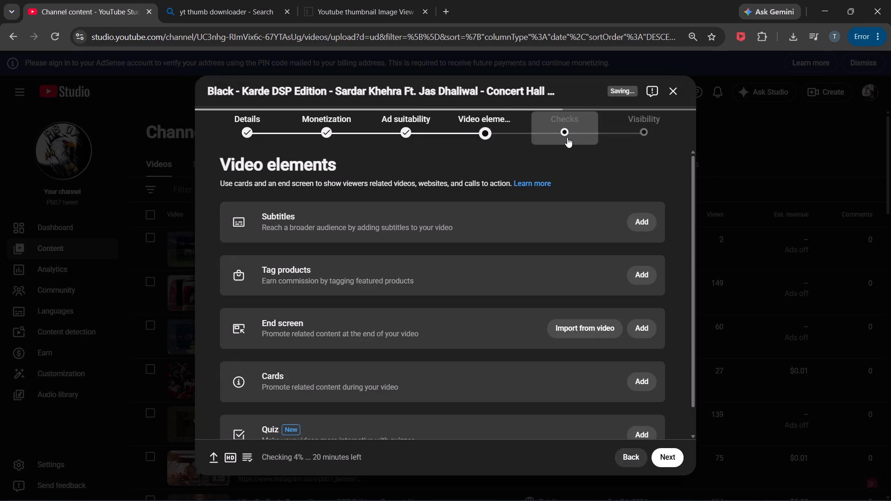
{"action": "left_click", "coordinate": [566, 137]}
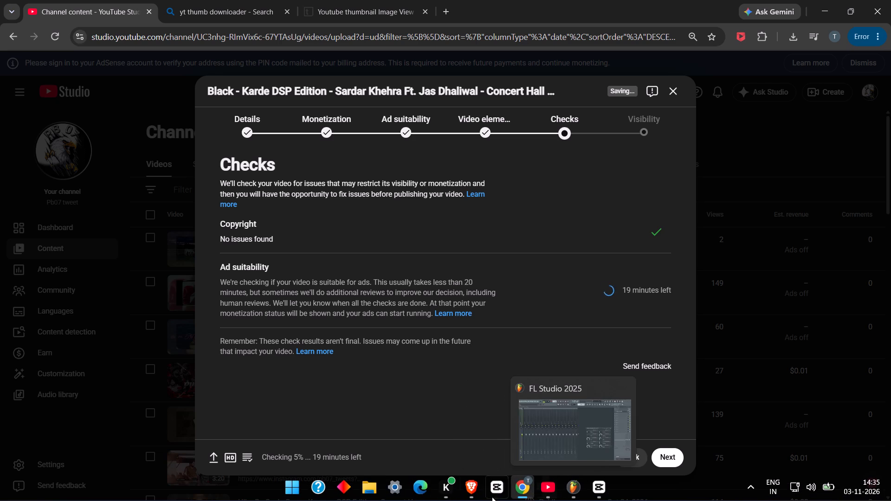
Switch to the Speedtest page in Brave and run a new internet speed test.
{"action": "left_click", "coordinate": [475, 494]}
{"action": "left_click", "coordinate": [433, 422]}
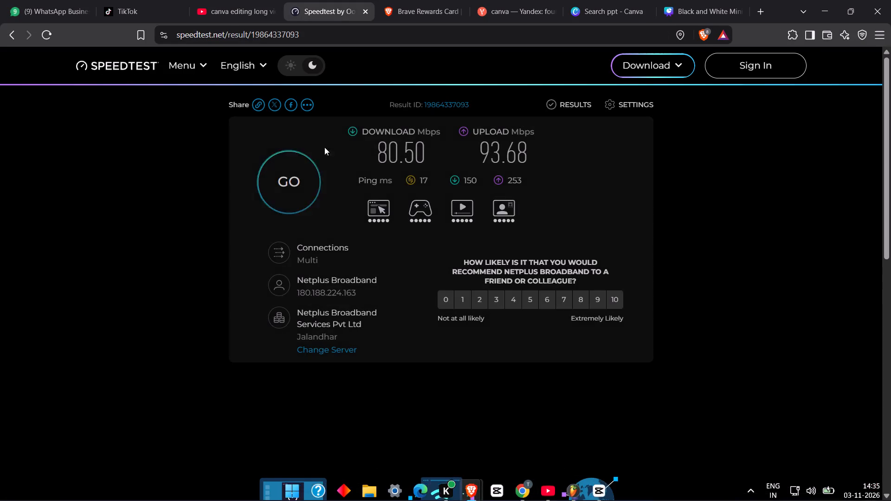
{"action": "left_click", "coordinate": [303, 195]}
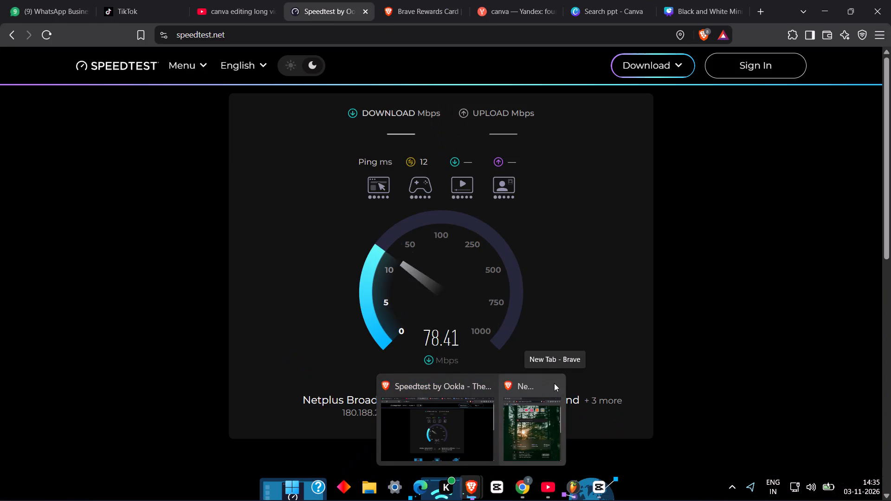
{"action": "left_click", "coordinate": [551, 389]}
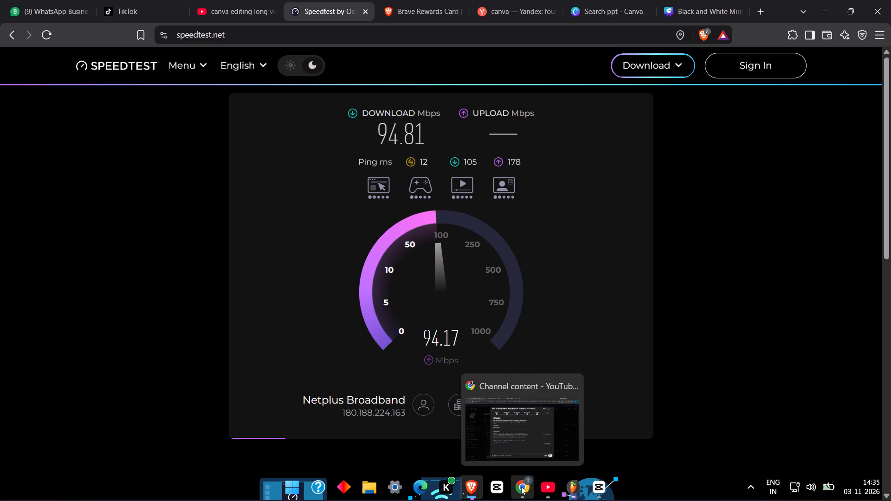
Switch back to YouTube Studio in Chrome and set the video's visibility to Public.
{"action": "left_click", "coordinate": [521, 487]}
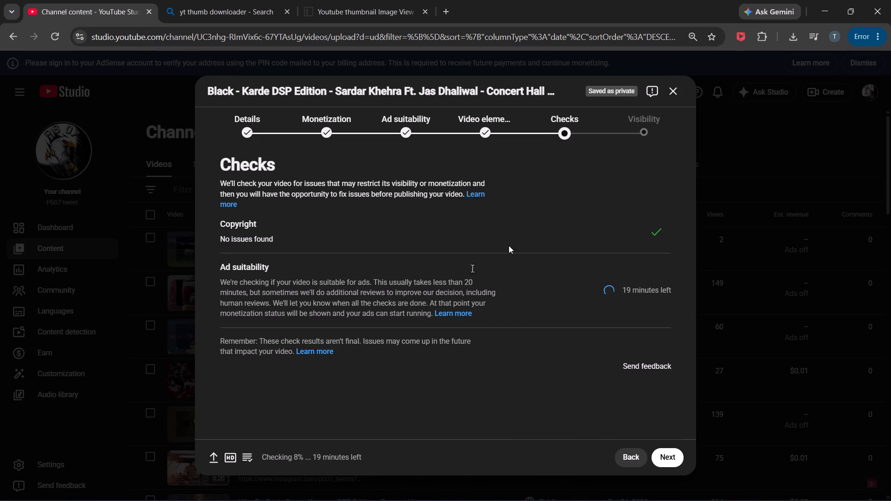
{"action": "left_click", "coordinate": [652, 133]}
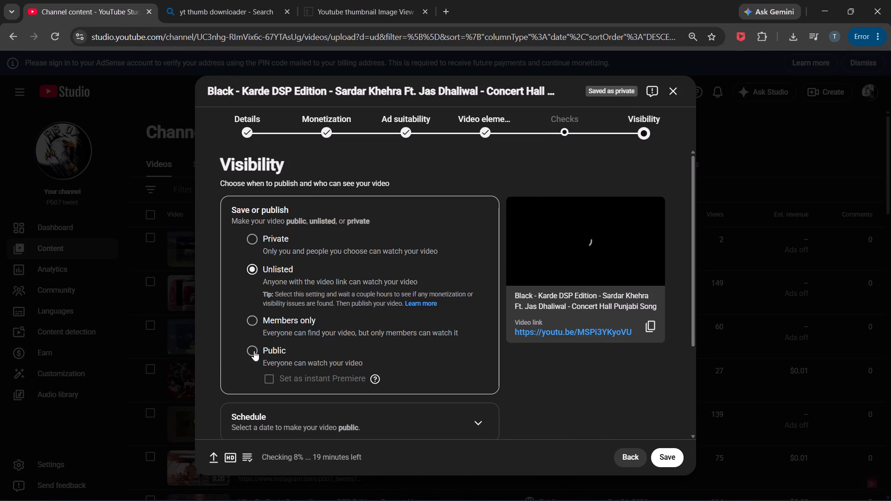
{"action": "left_click", "coordinate": [254, 352]}
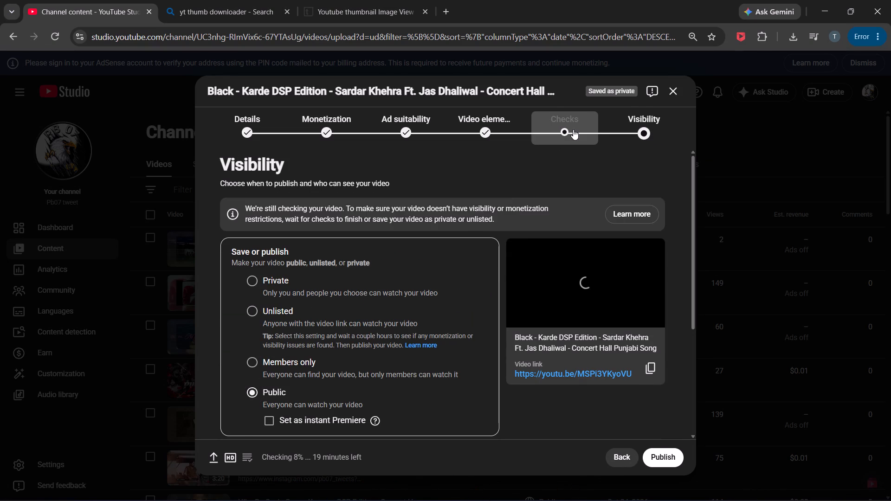
Return to Checks to review the copyright and ad suitability status.
{"action": "left_click", "coordinate": [573, 129]}
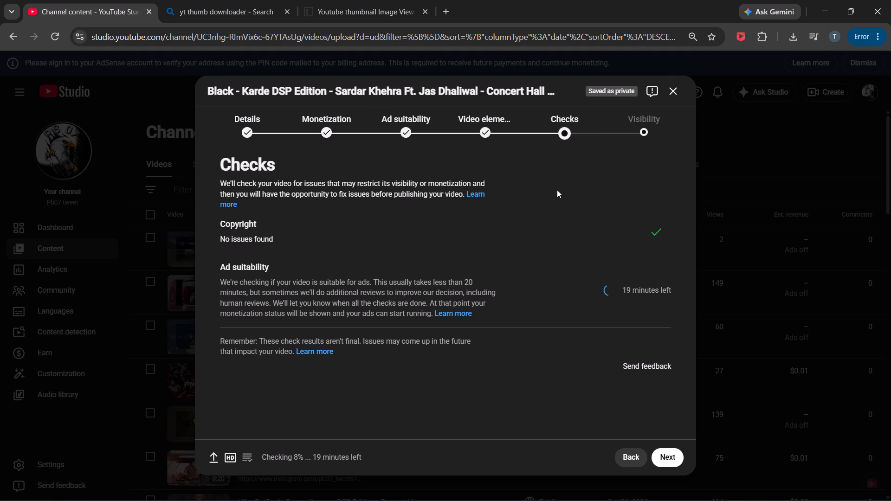
{"action": "left_click", "coordinate": [636, 144]}
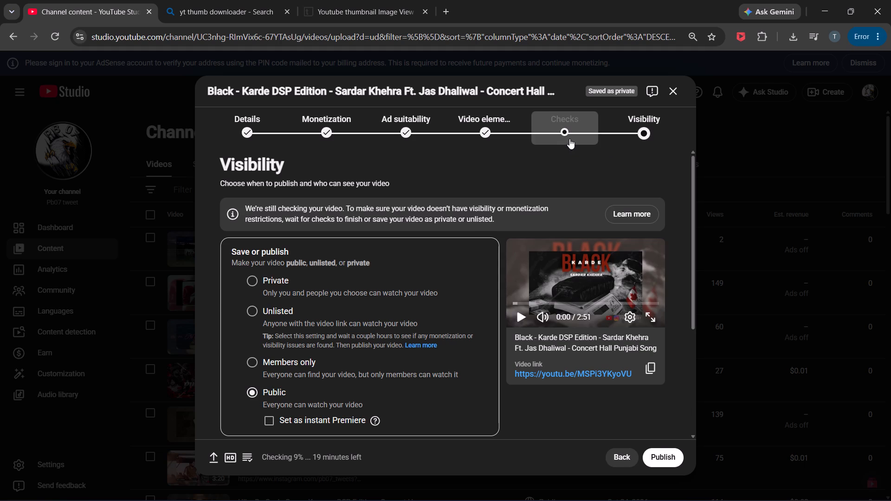
{"action": "left_click", "coordinate": [569, 139]}
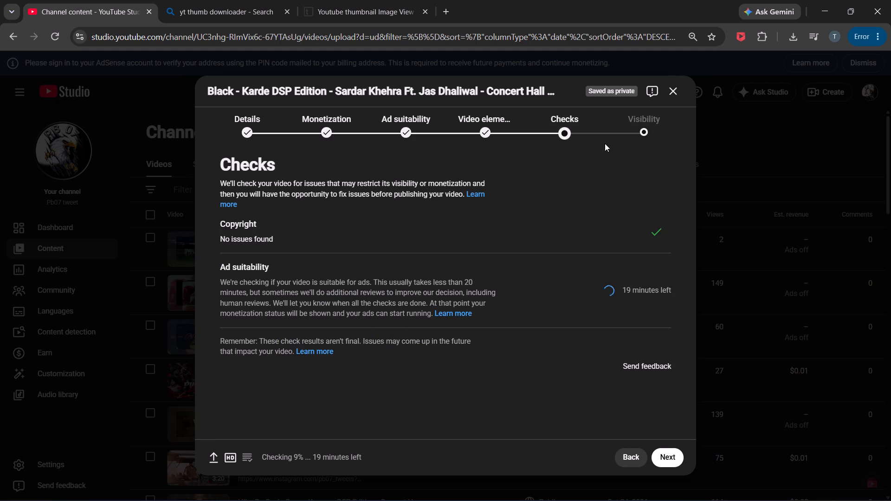
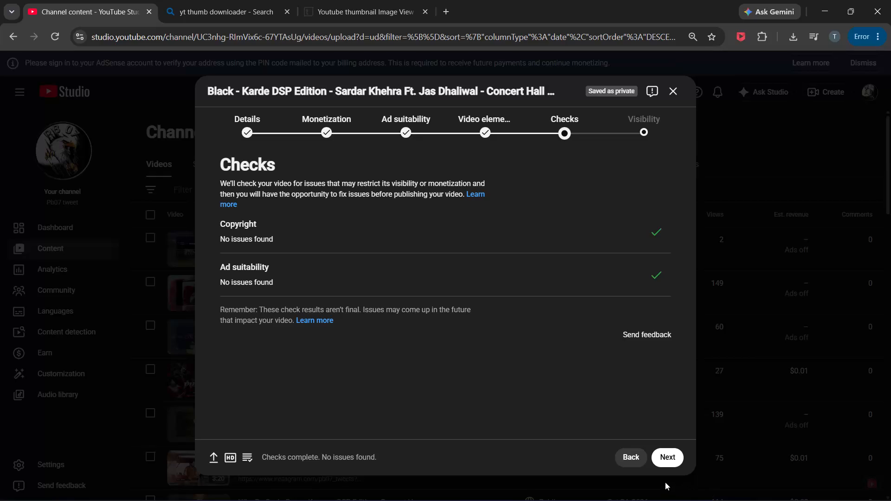
Proceed from Checks to Visibility and publish the Black - Karde DSP Edition video as Public.
{"action": "left_click", "coordinate": [661, 462]}
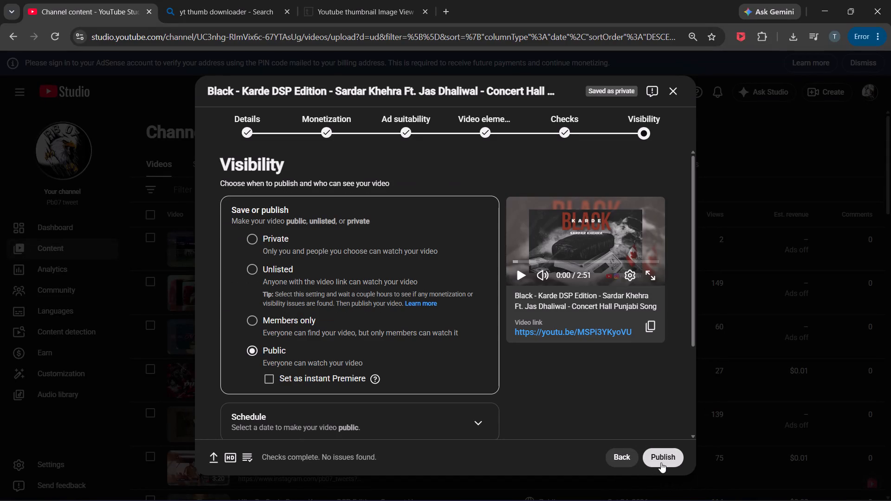
{"action": "left_click", "coordinate": [661, 462]}
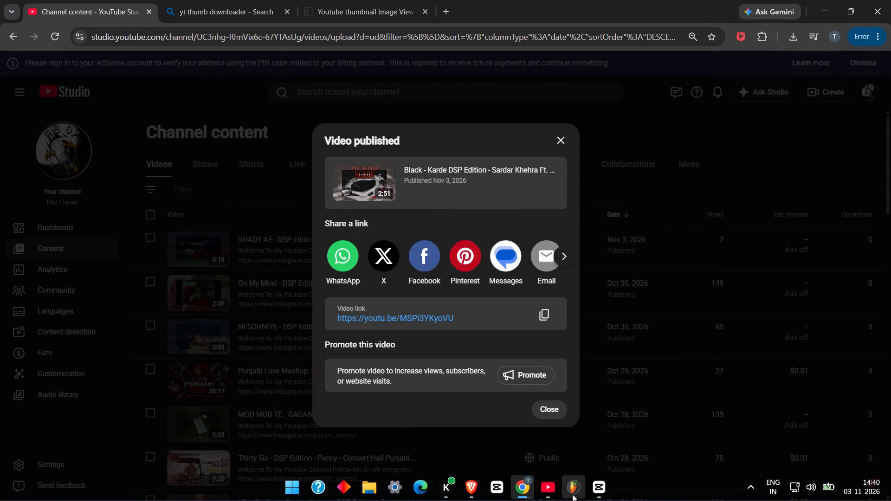
Switch to the YouTube app and go back up the original Black Karde video's page.
{"action": "left_click", "coordinate": [549, 488]}
{"action": "scroll", "coordinate": [488, 415], "scroll_direction": "up", "scroll_amount": 2}
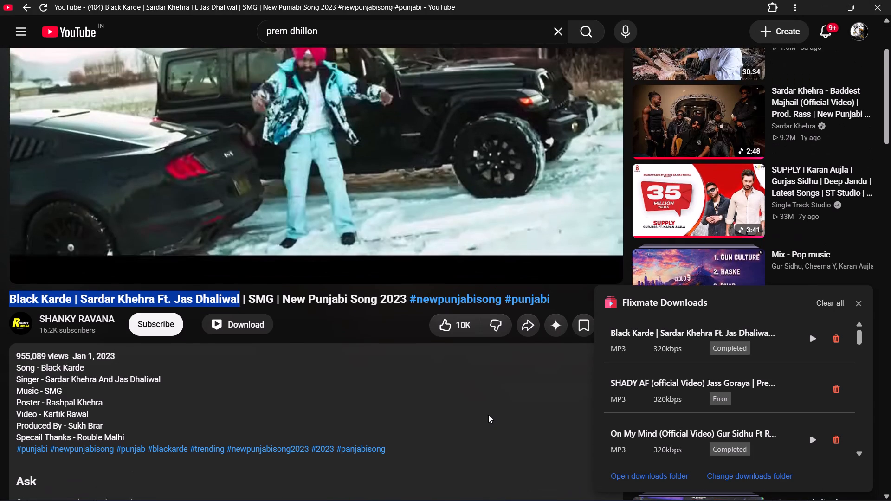